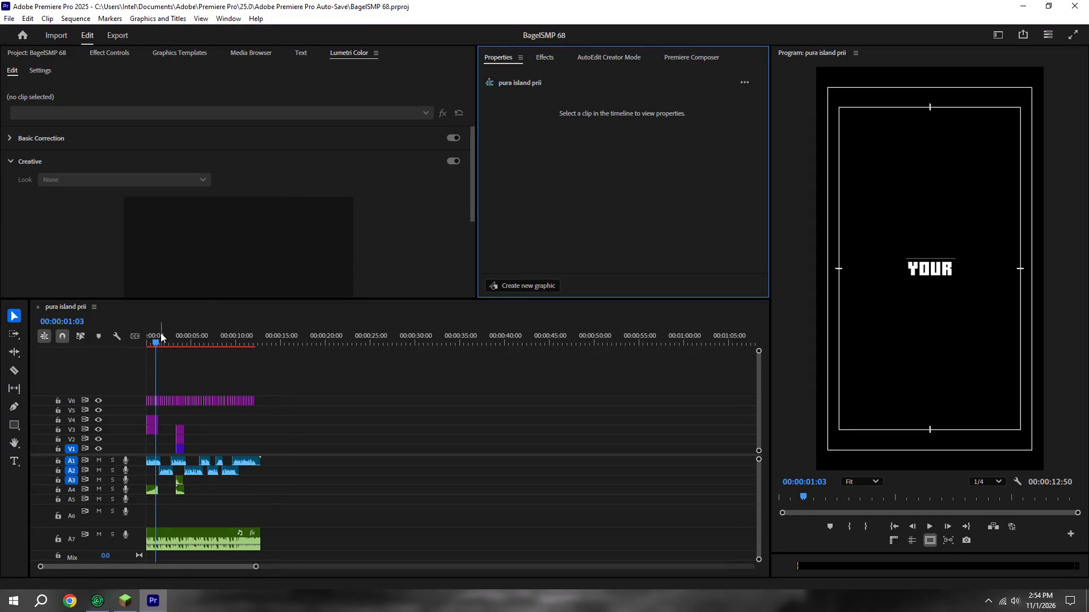
Play the pura island prii sequence from the start to review its captions and audio.
drag(161, 333, 40, 333)
key(space)
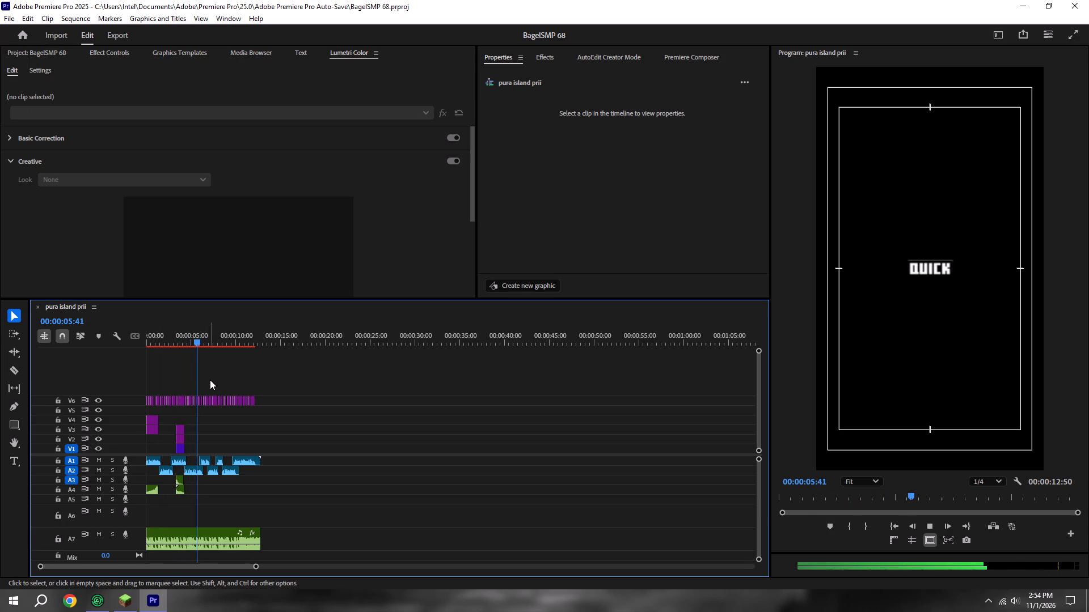
Switch to the Minecraft replay and apply the skin from the copied UUID to the player entity.
click(129, 607)
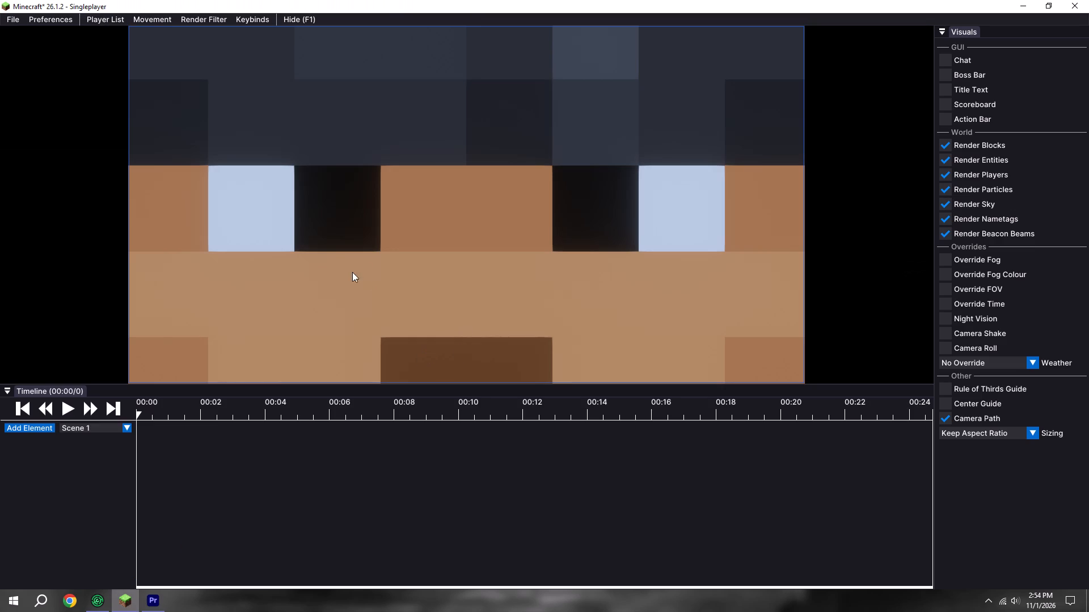
right_click(402, 246)
click(457, 373)
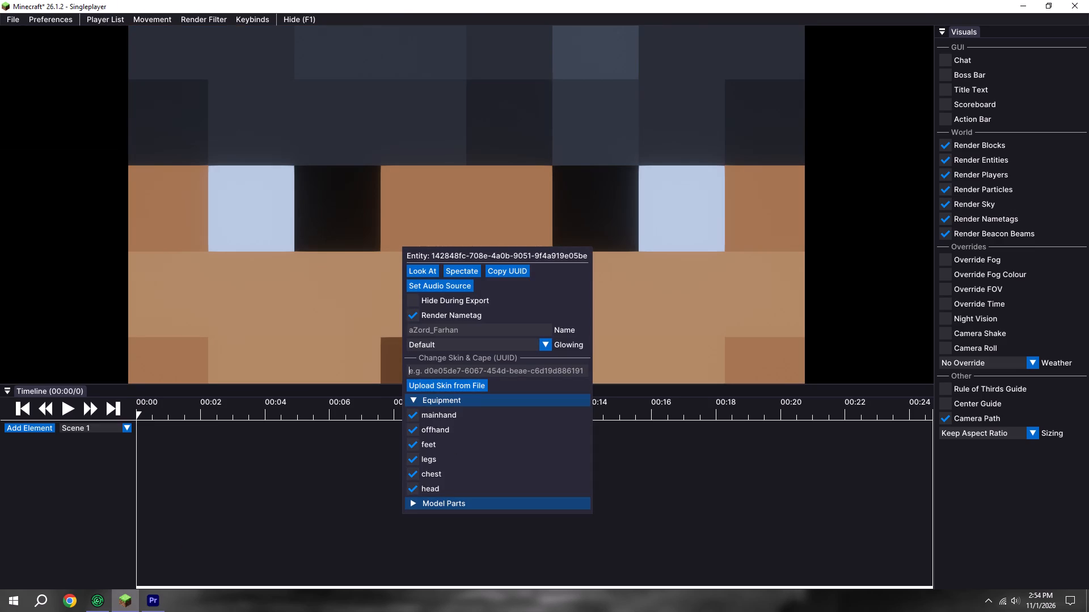
key(ctrl+v)
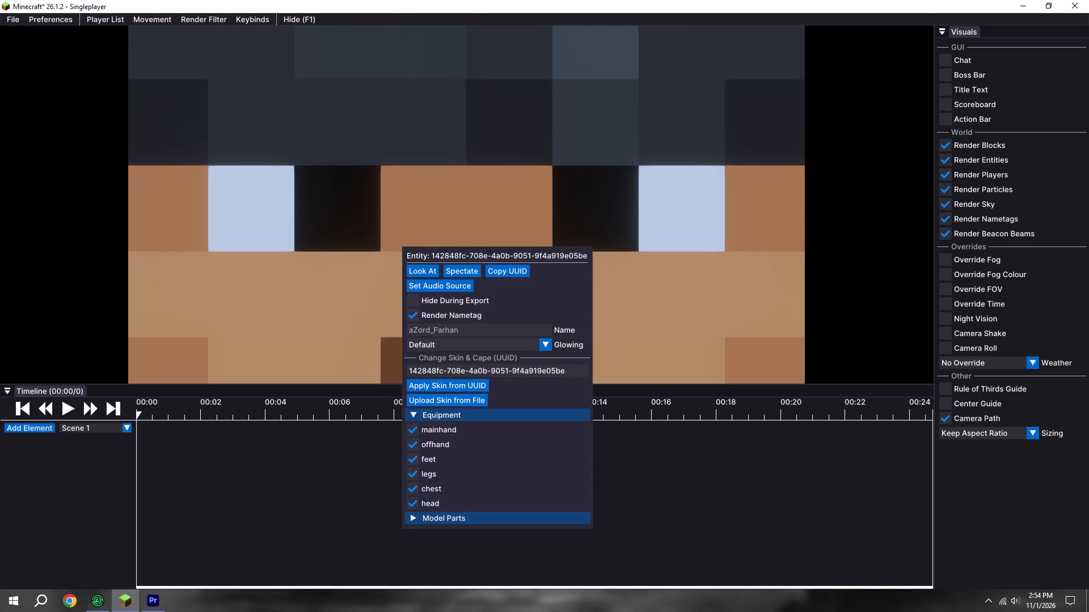
click(467, 381)
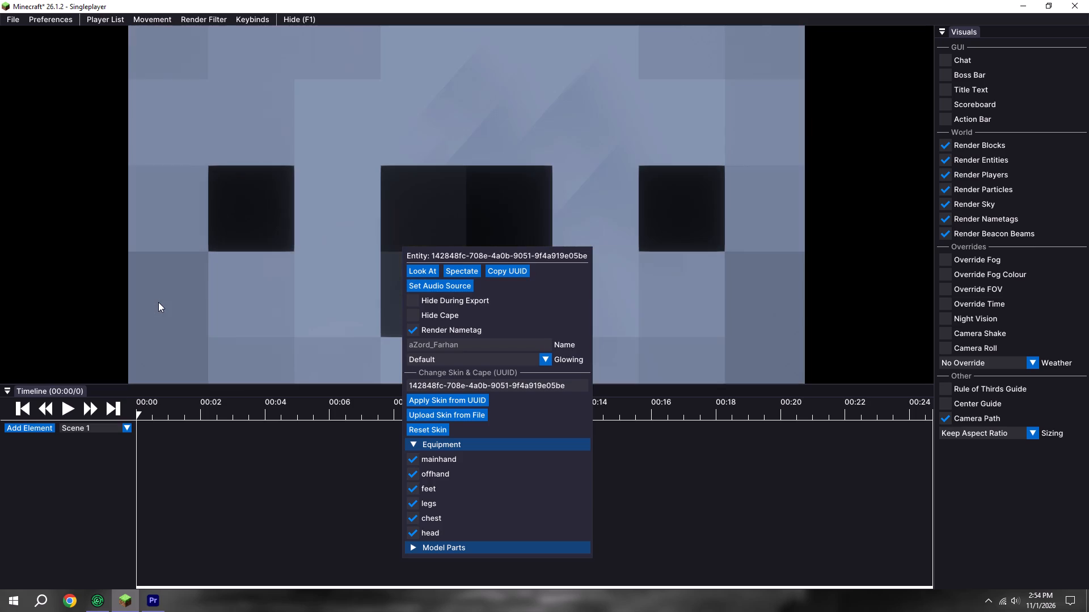
click(264, 229)
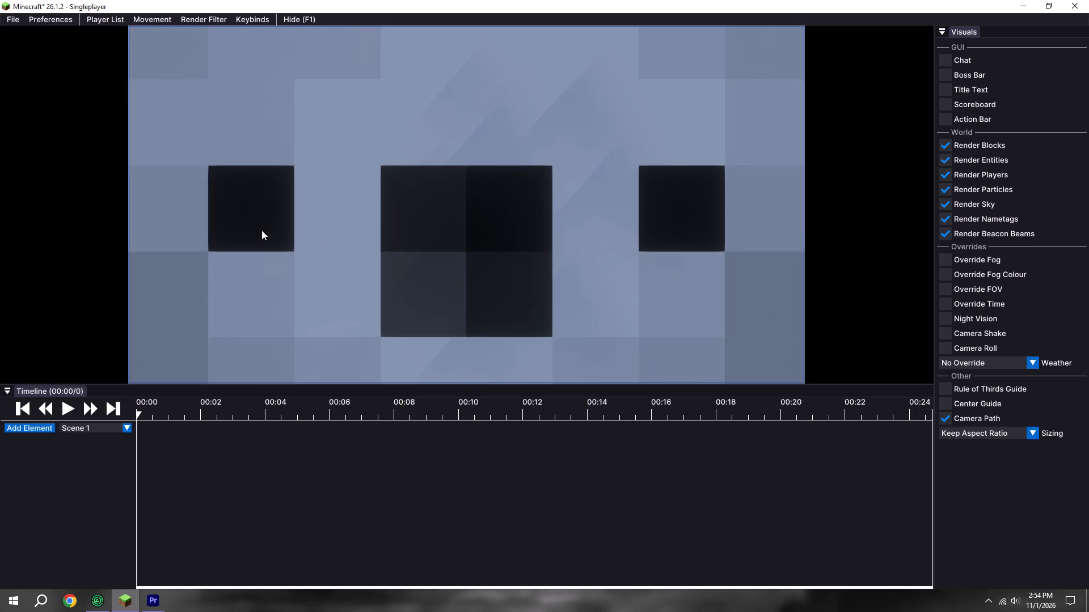
Spectate the reskinned player and set the camera to the front-facing third-person view.
right_click(325, 256)
click(391, 278)
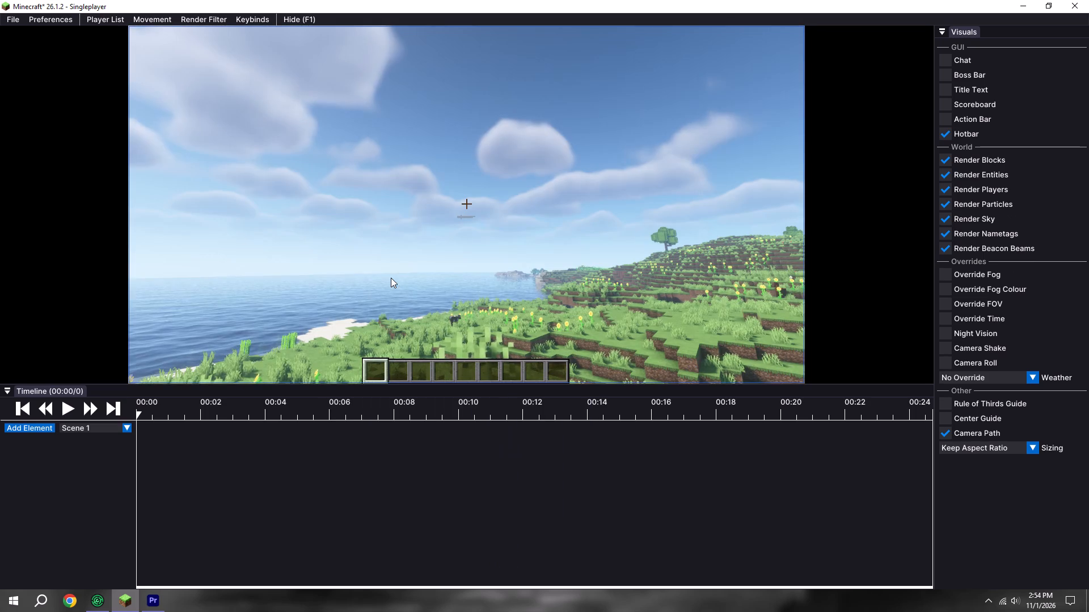
key(F5)
key(F5)
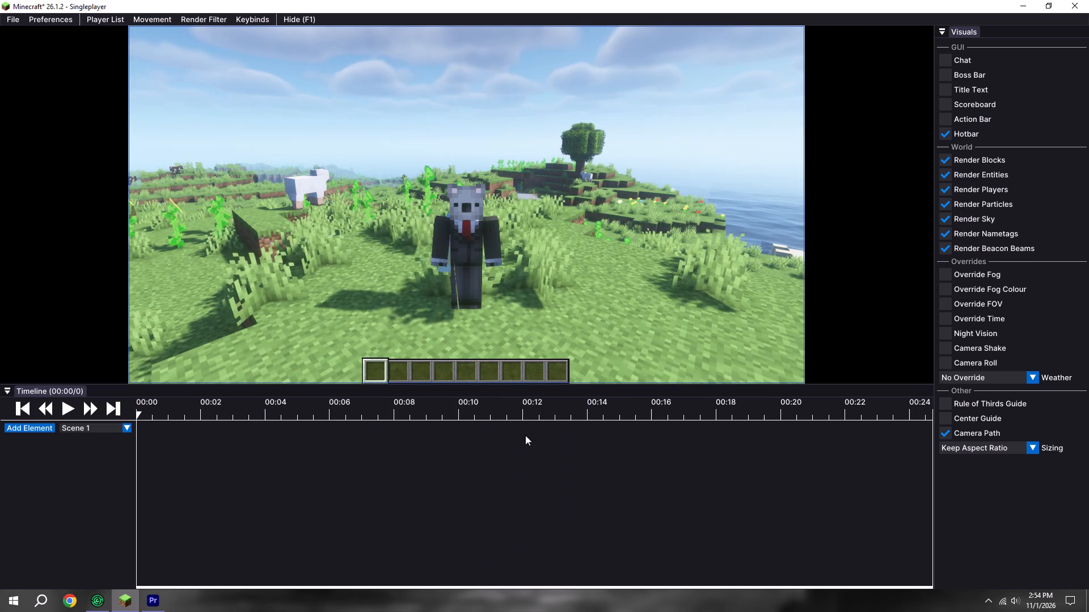
Override the world time and adjust it to 10350, playing the replay to judge the lighting.
click(963, 318)
drag(964, 335, 963, 335)
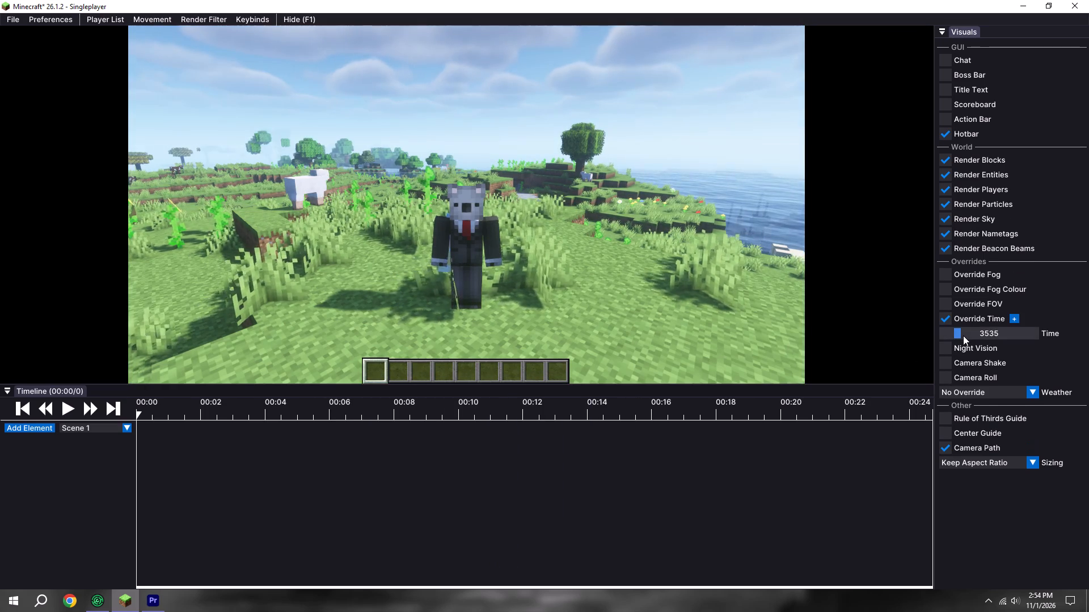
drag(963, 335, 947, 331)
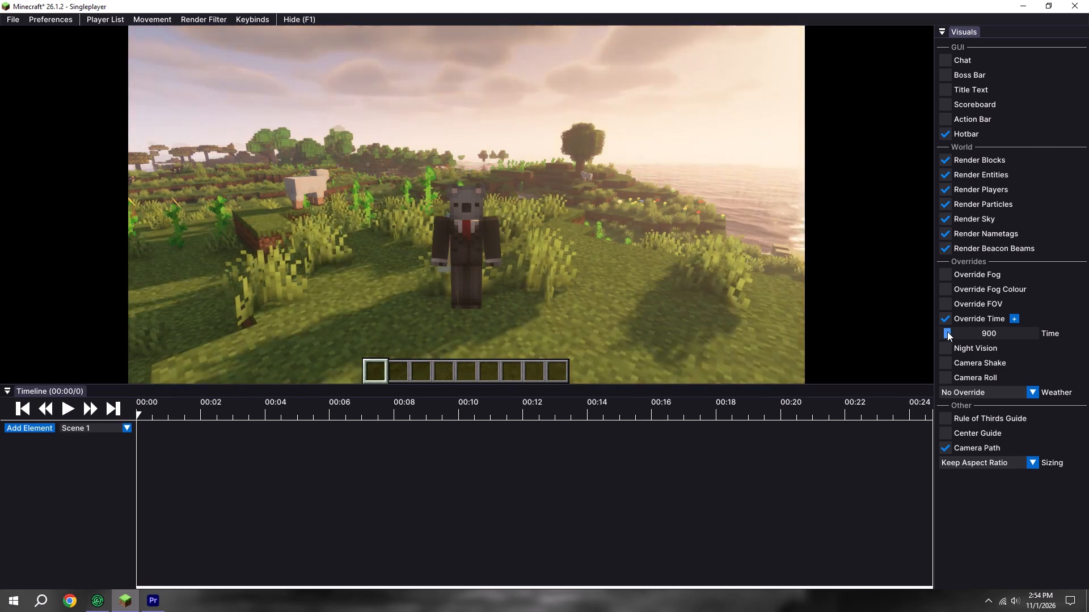
drag(947, 331, 949, 331)
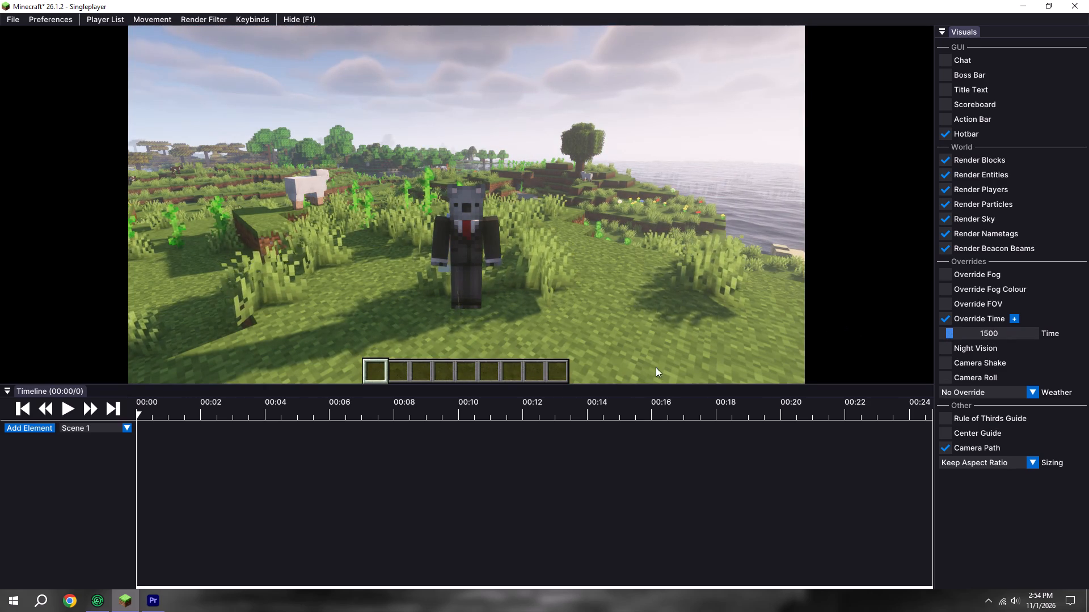
click(67, 410)
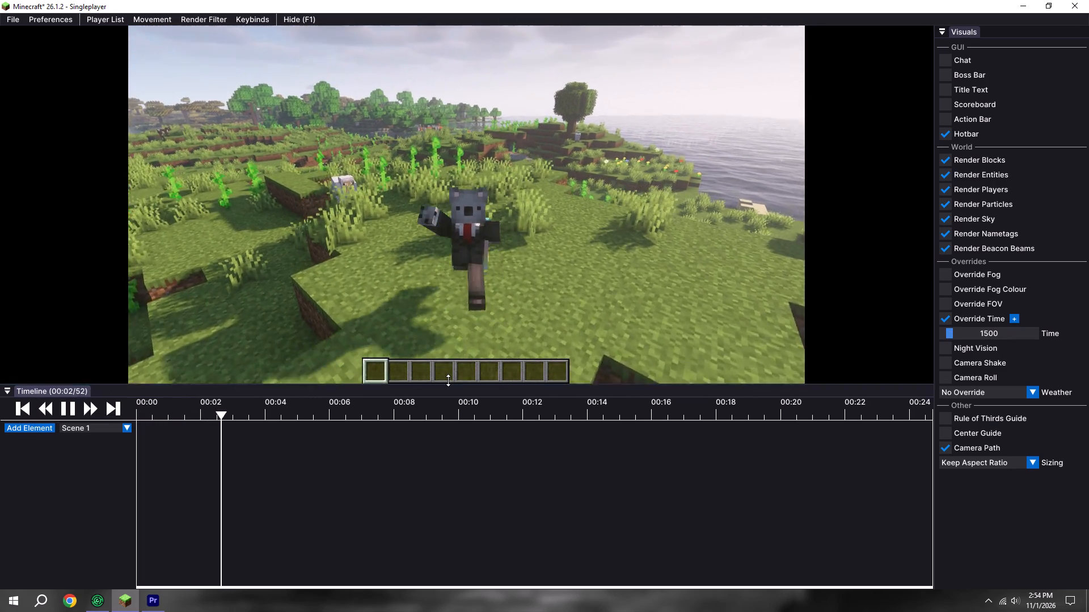
drag(976, 330, 991, 330)
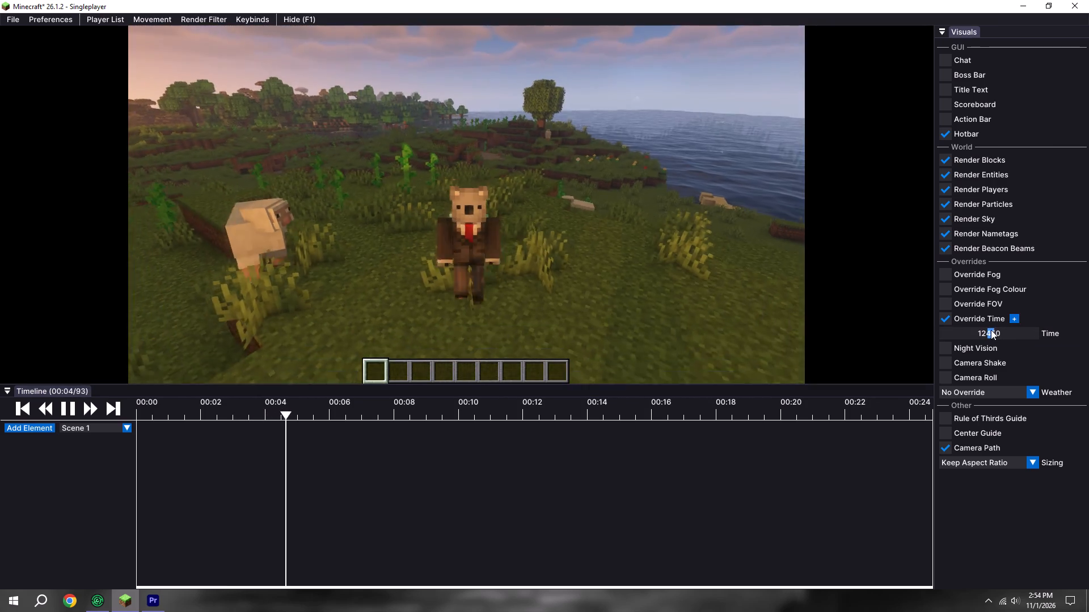
drag(991, 330, 985, 330)
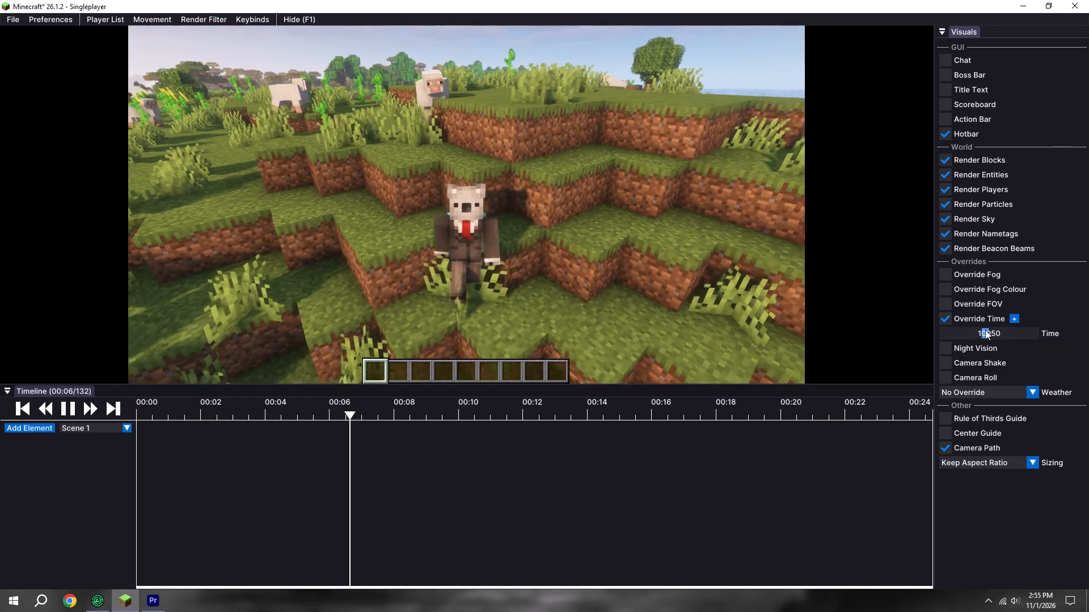
drag(985, 330, 984, 330)
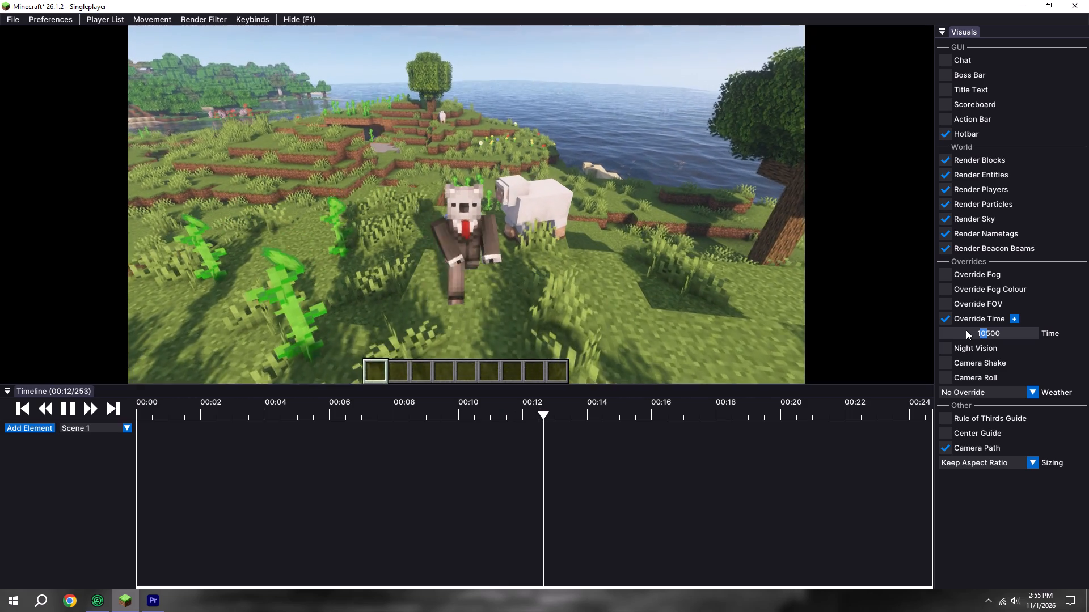
click(983, 330)
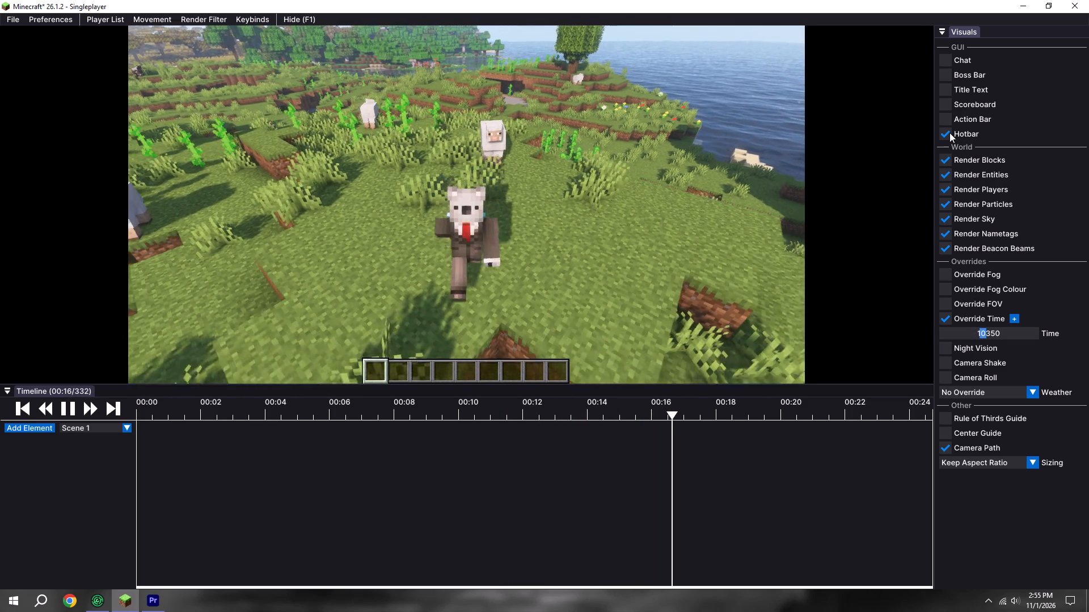
Turn off the hotbar, beacon beams and nametags, and enable the rule of thirds guide.
click(947, 137)
click(948, 243)
click(948, 236)
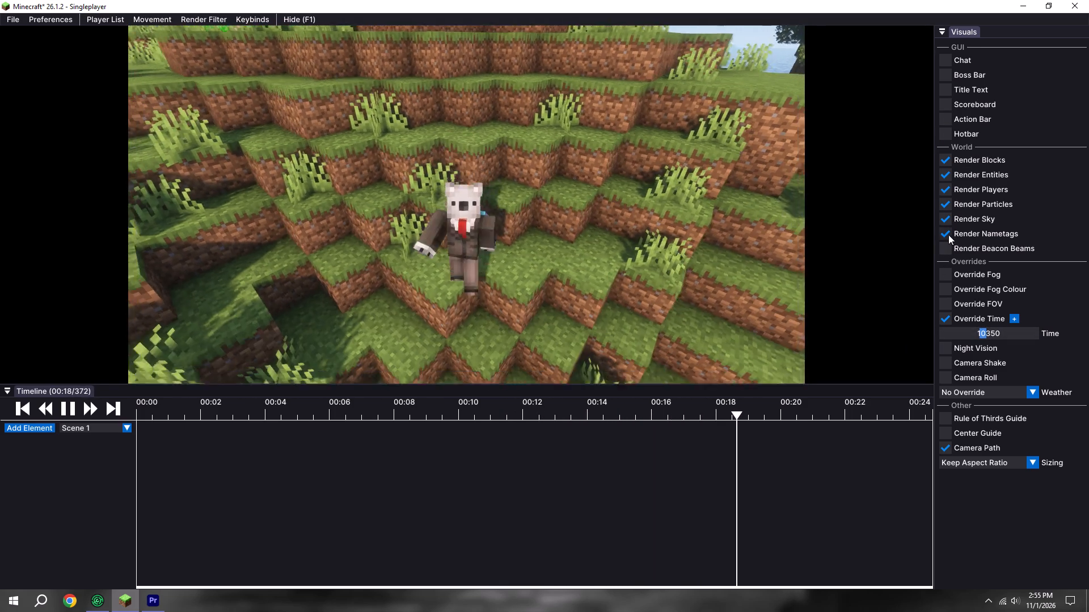
click(982, 419)
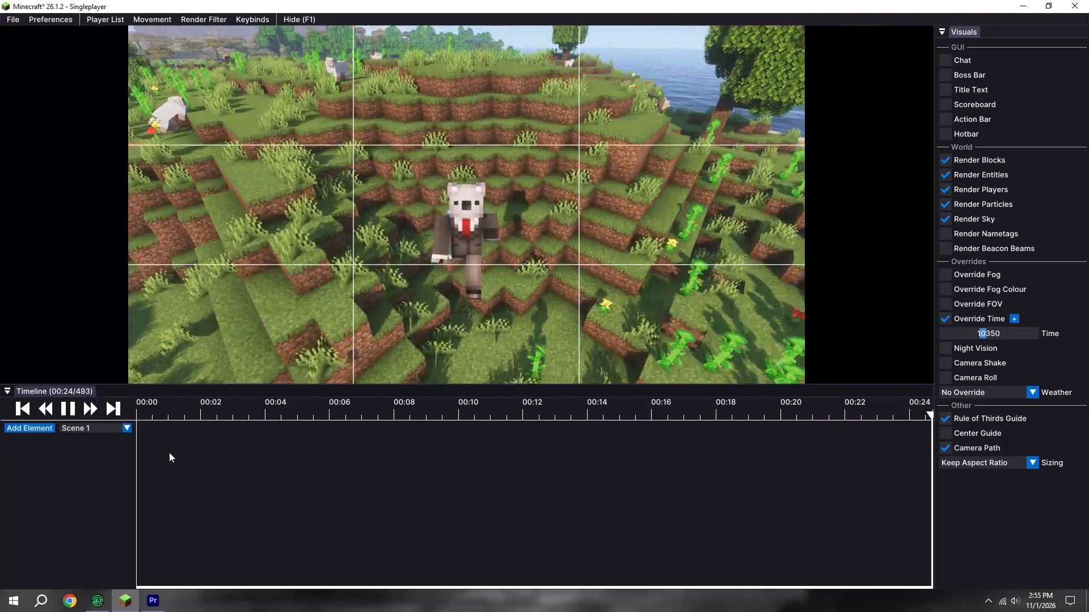
Mark the render in point at tick 38 and restore the front-facing third-person view of the player.
click(197, 413)
key(i)
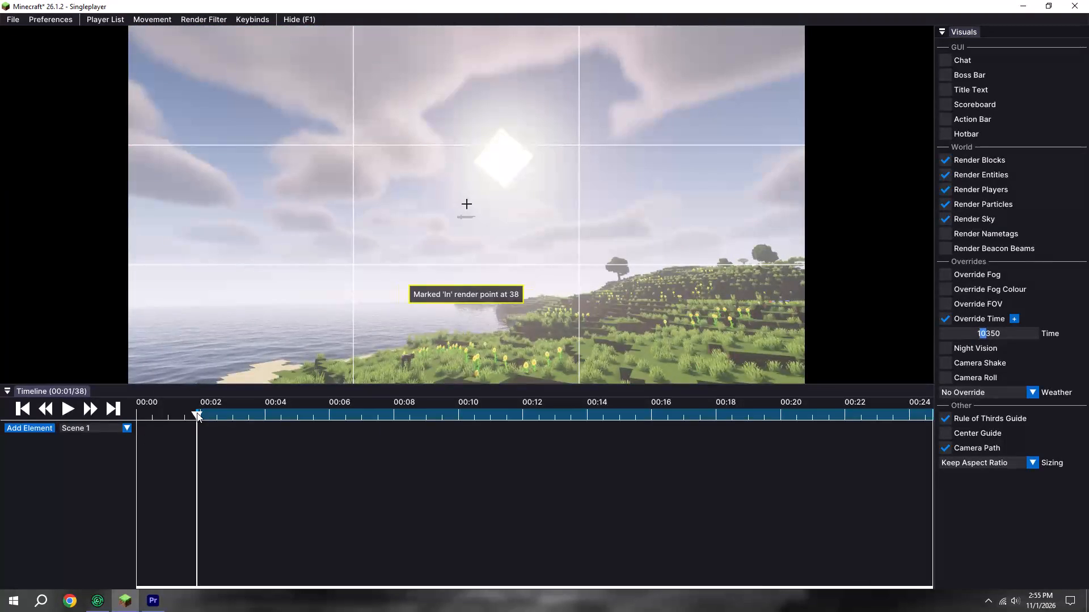
key(F5)
key(F5)
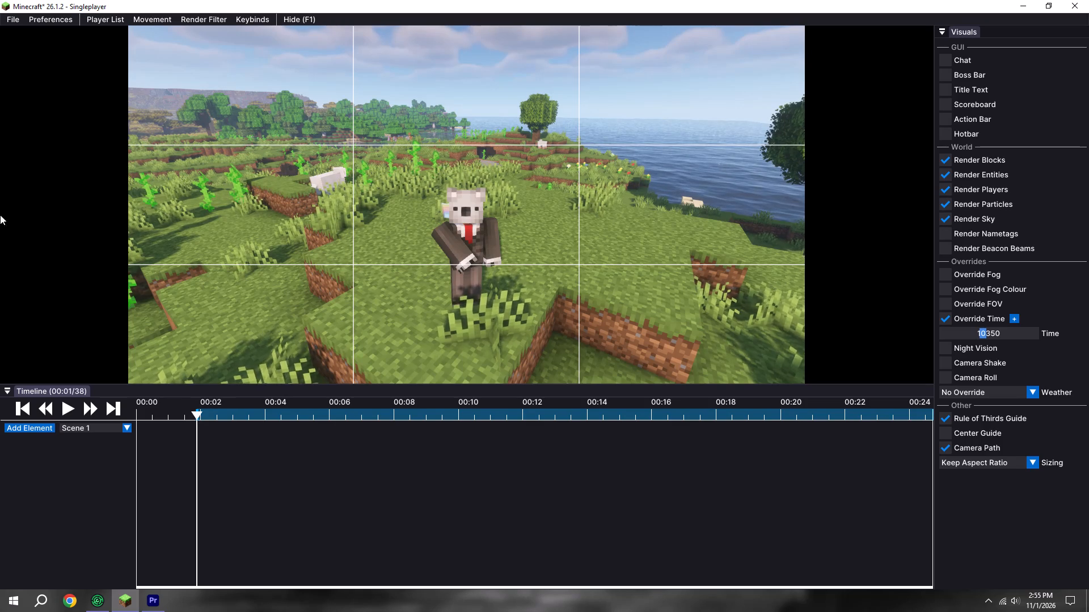
Export the replay as an MP4 video named "hathh karll" in the paid ne folder, using the existing 1080 x 1920 settings.
click(10, 23)
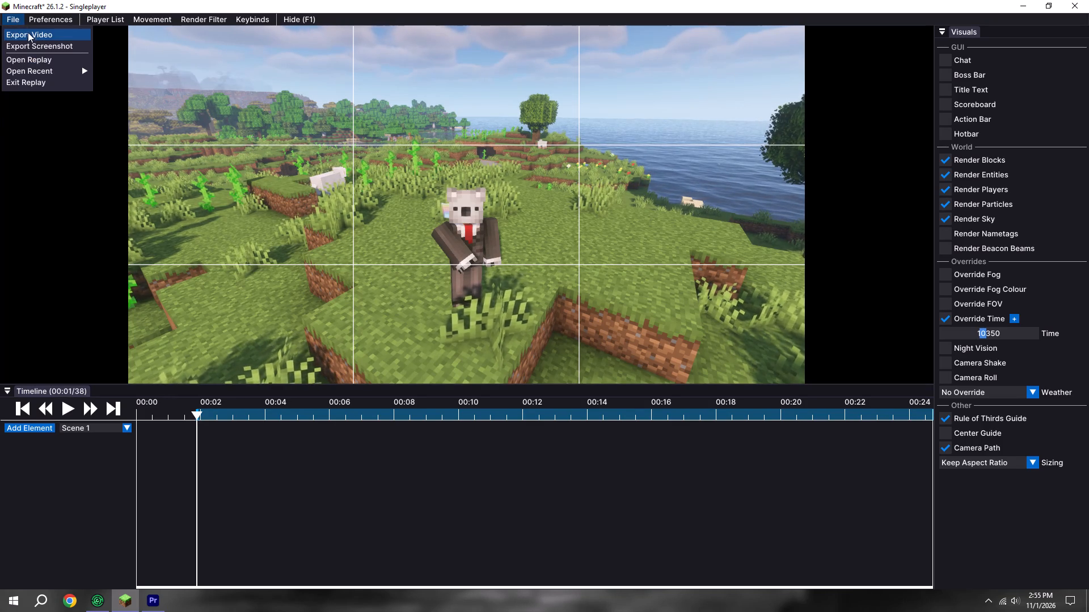
click(26, 36)
click(486, 402)
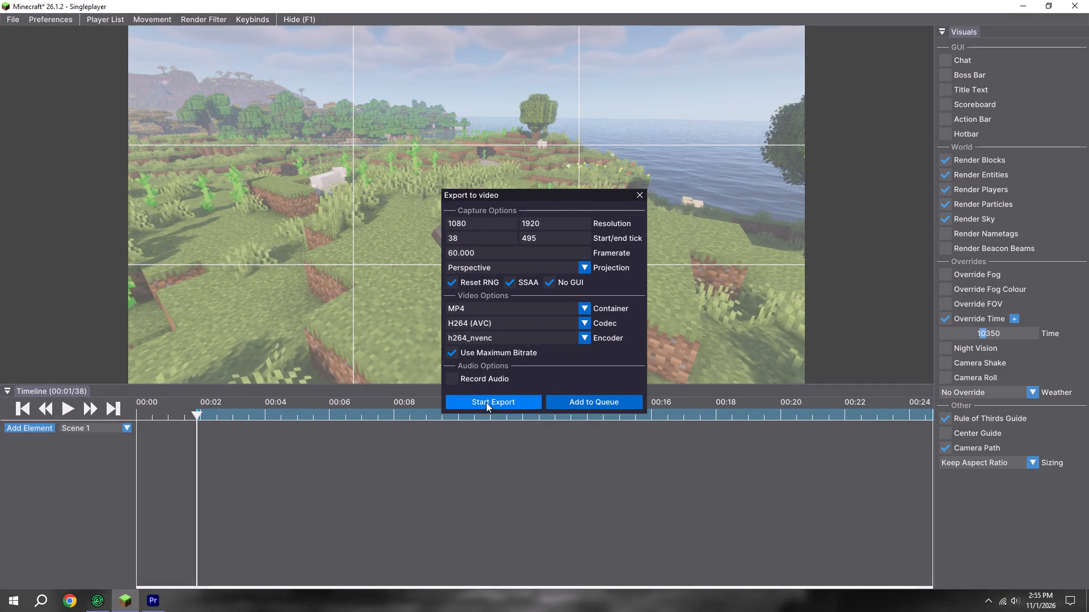
key(BackSpace)
text(hathh karll)
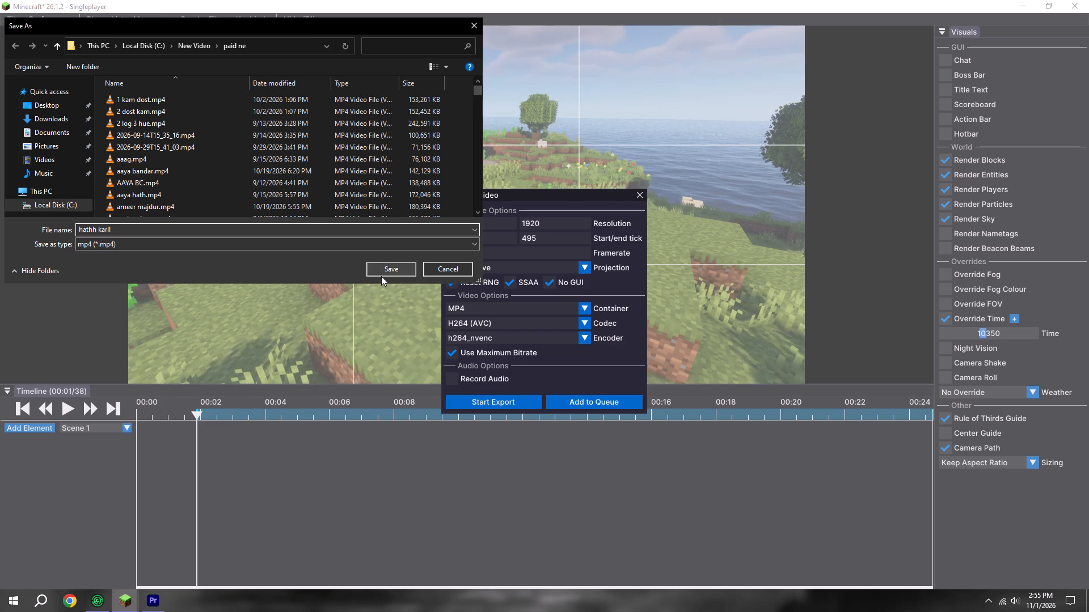
click(381, 276)
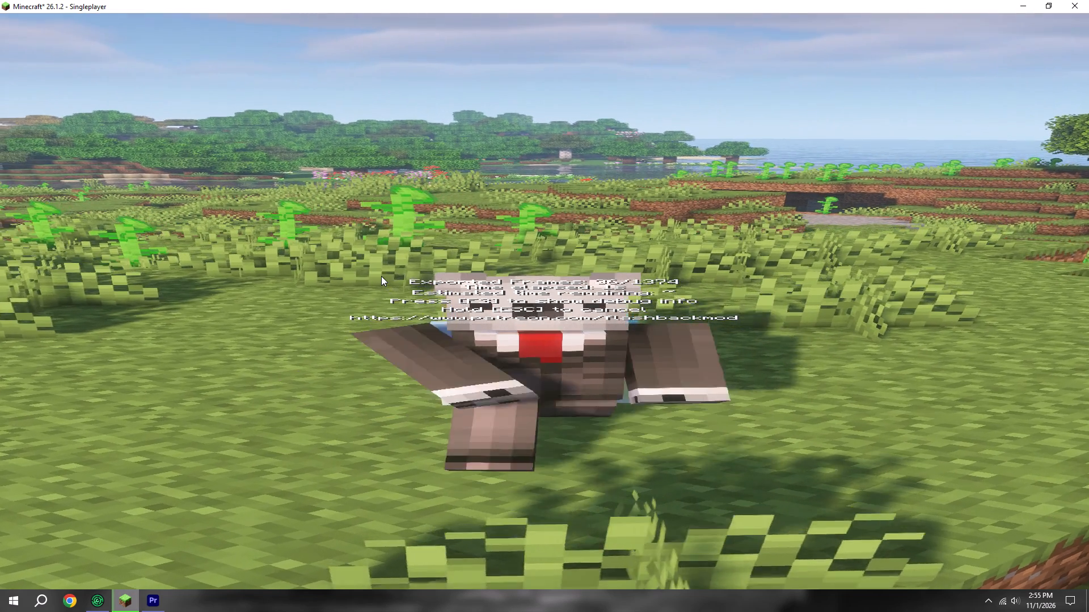
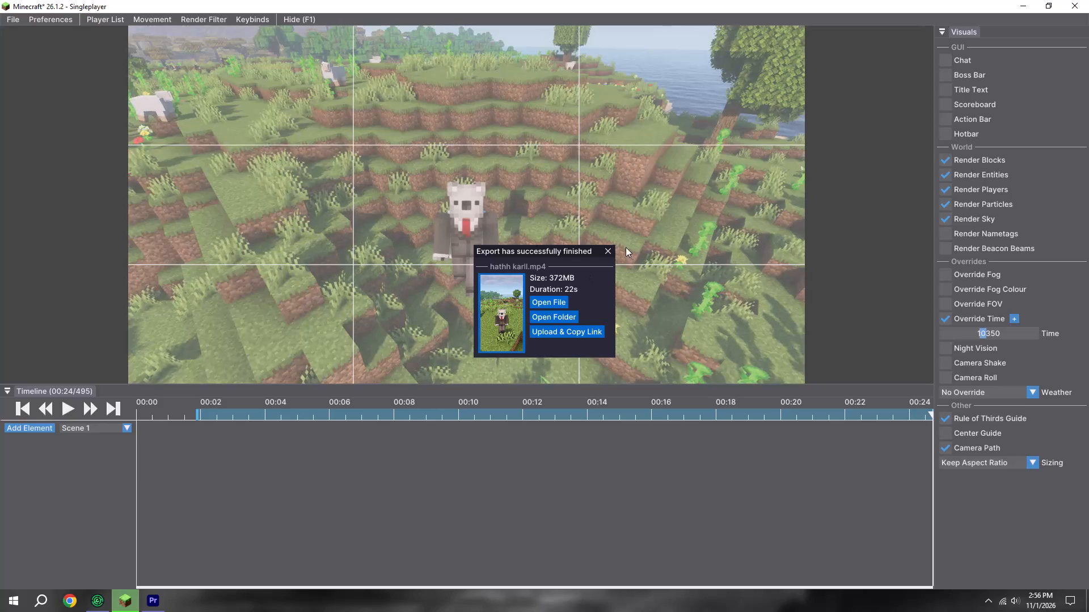
Dismiss the export result, save and quit the current replay to the title, and open the first replay in the replay list.
click(613, 247)
click(603, 255)
key(Escape)
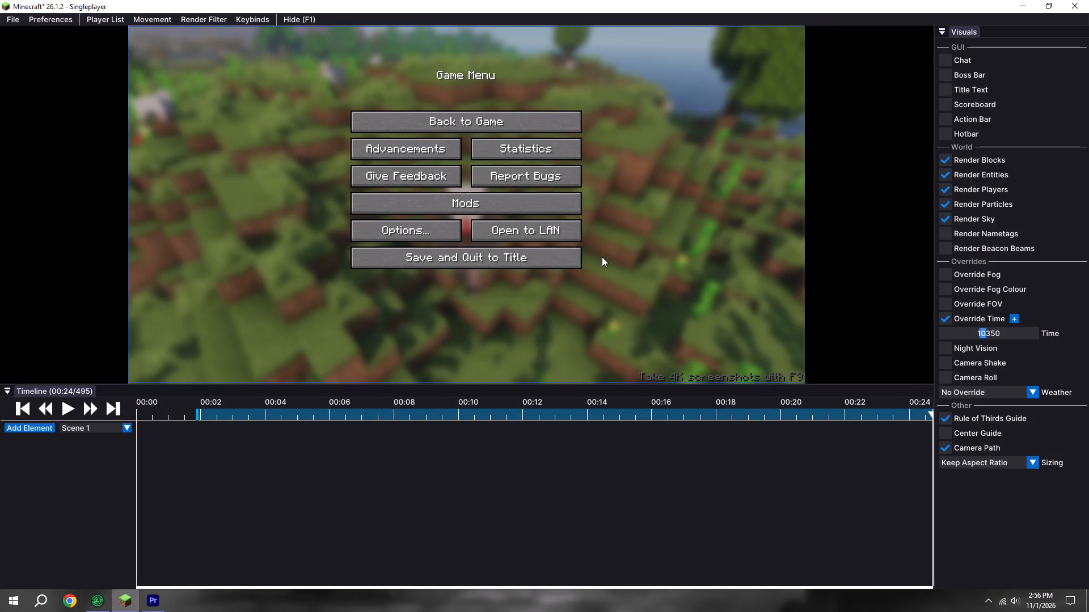
click(433, 232)
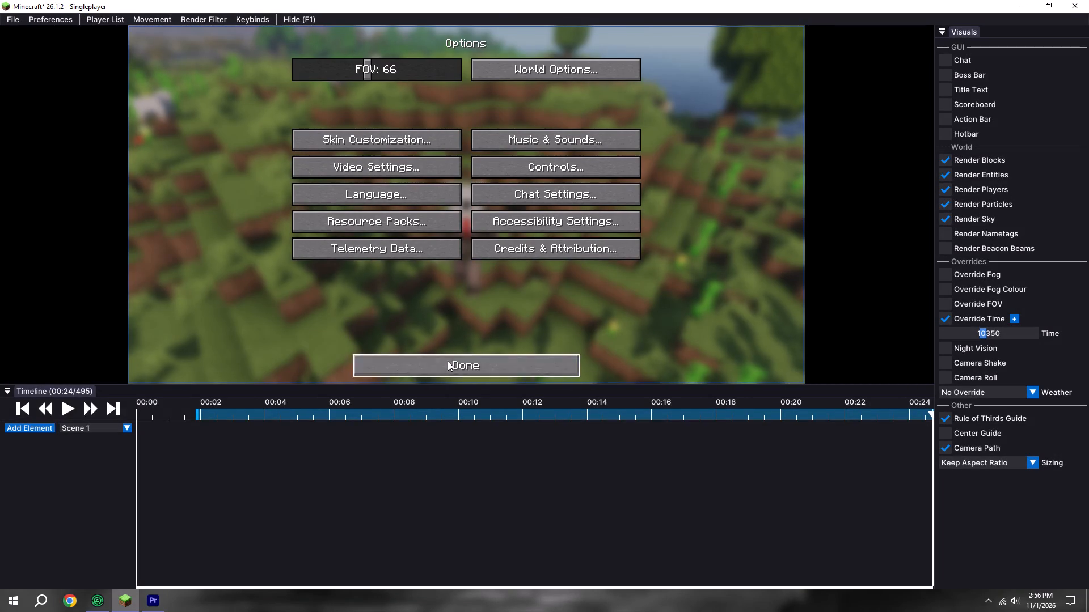
click(448, 361)
click(455, 256)
click(666, 273)
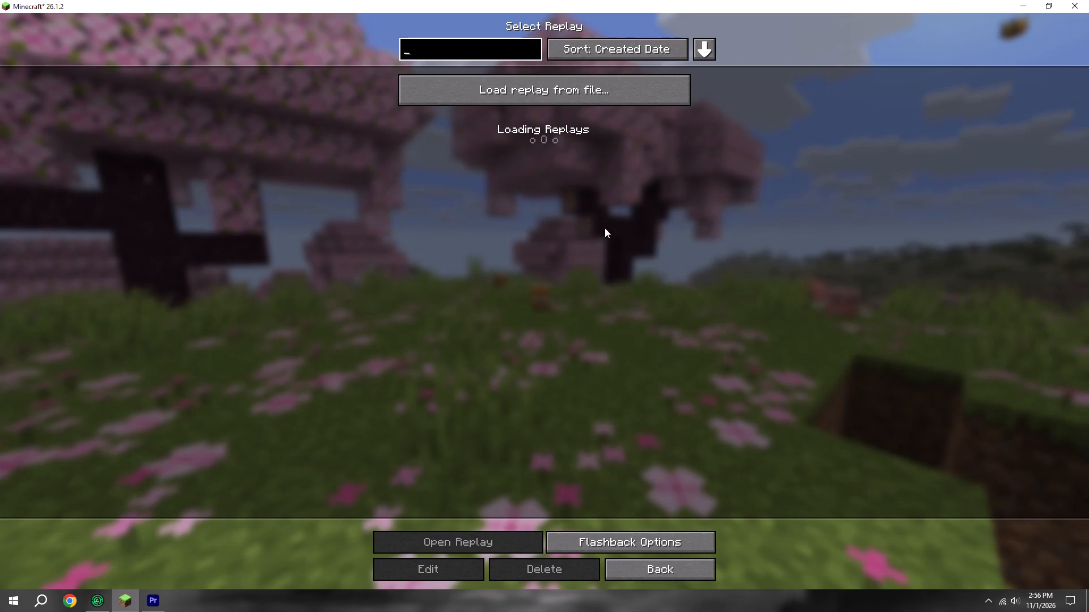
click(423, 133)
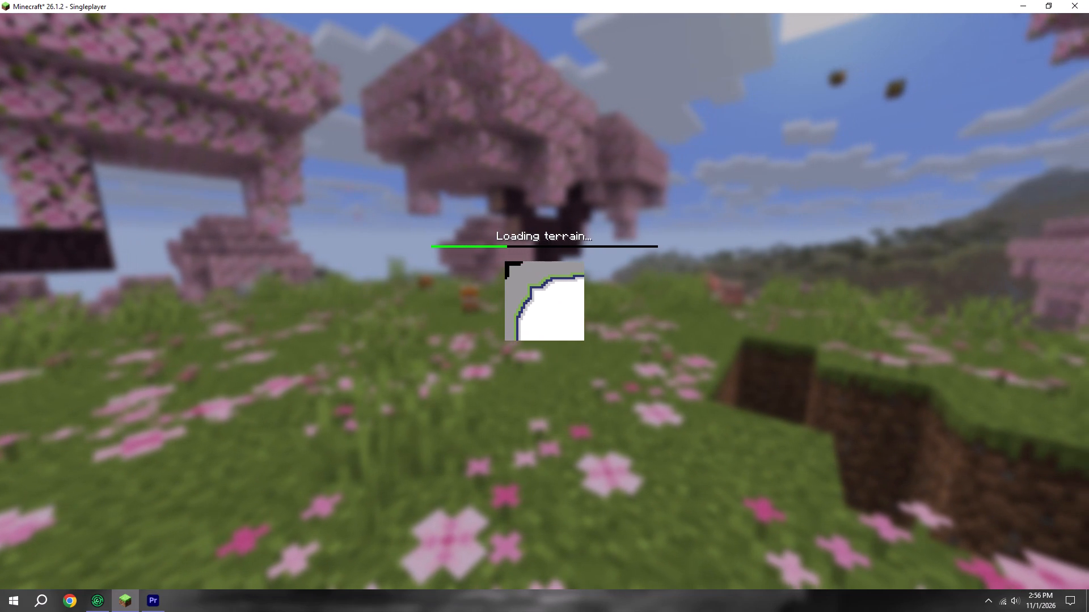
Apply the custom skin to the player entity from the copied UUID.
right_click(560, 321)
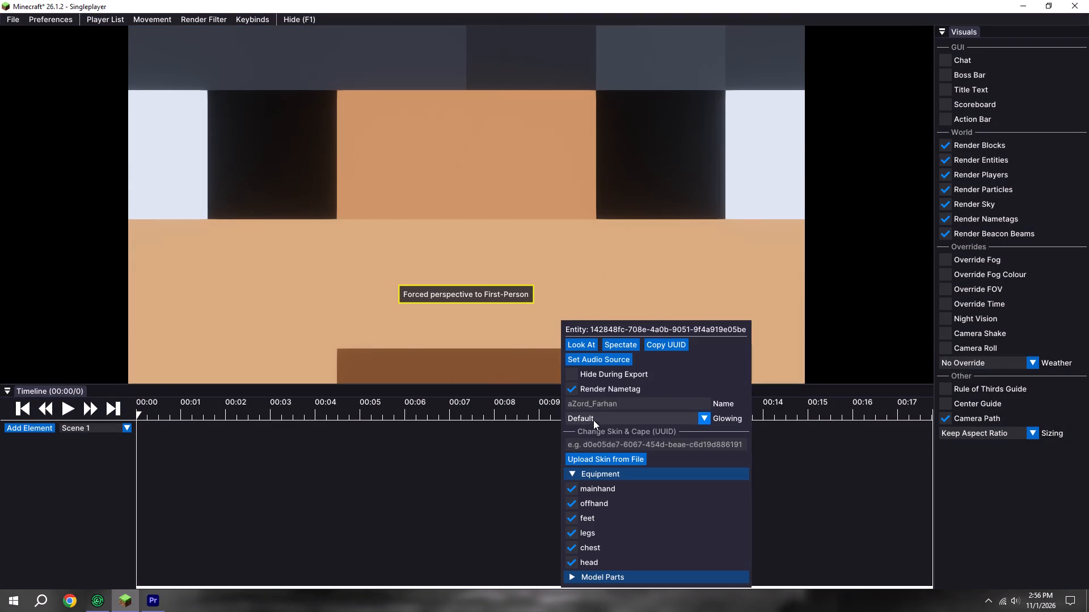
click(597, 437)
click(597, 442)
key(ctrl+v)
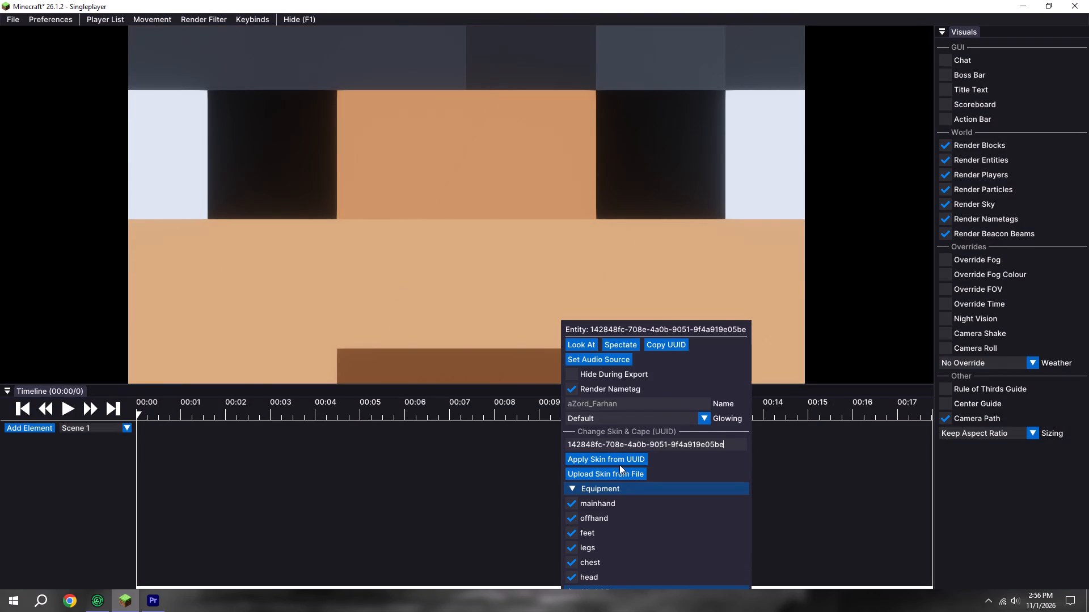
click(618, 460)
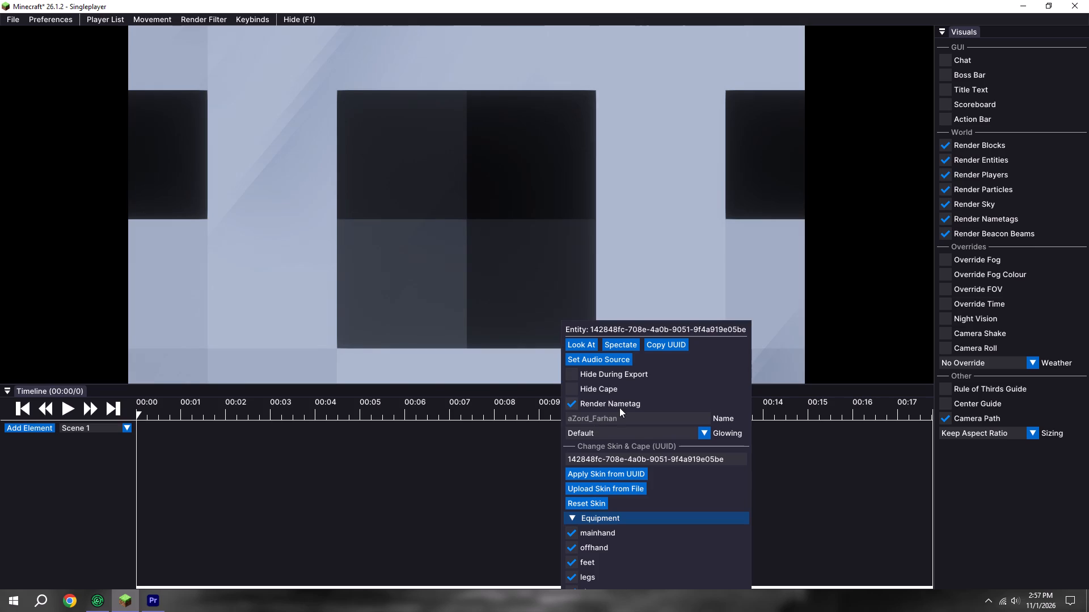
Spectate the player and switch to the front-facing third-person view.
click(624, 346)
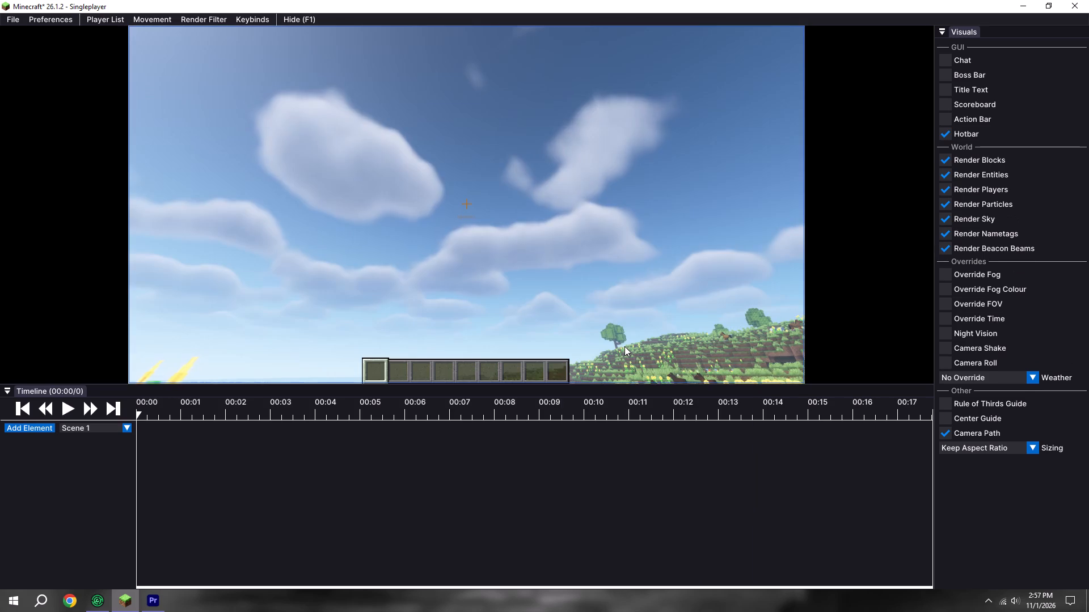
key(F5)
key(F5)
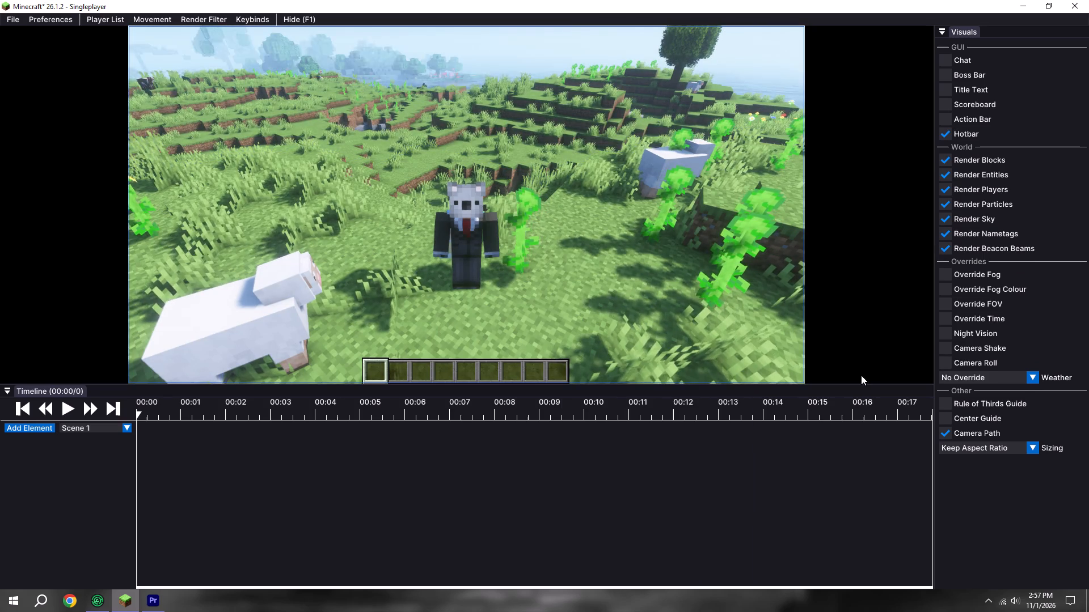
Override the world time and adjust it to 9750, judging the lighting on the player.
click(957, 315)
drag(970, 332, 977, 332)
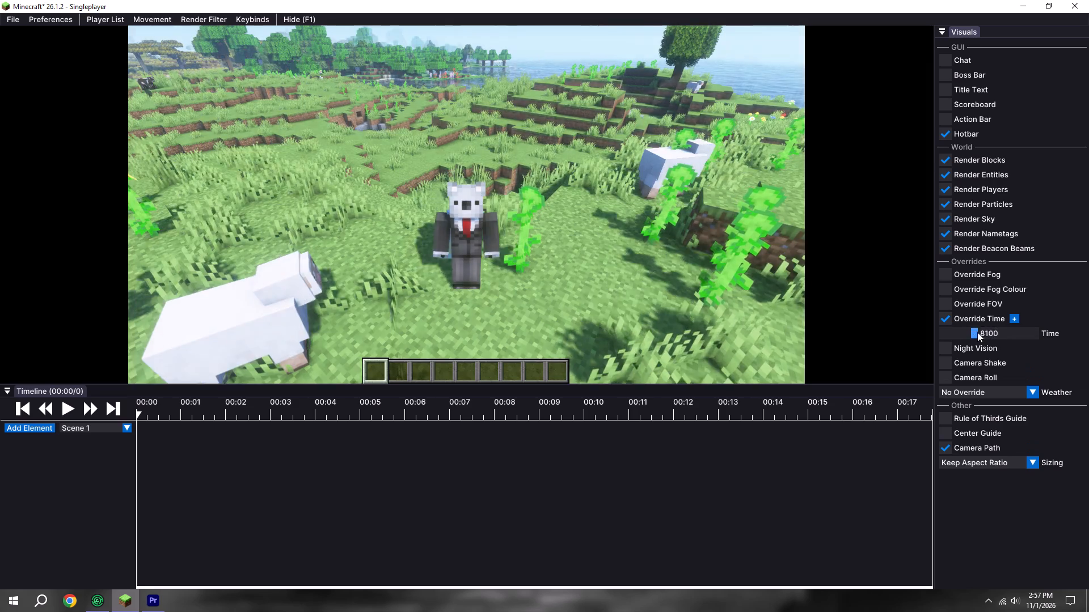
drag(977, 332, 981, 332)
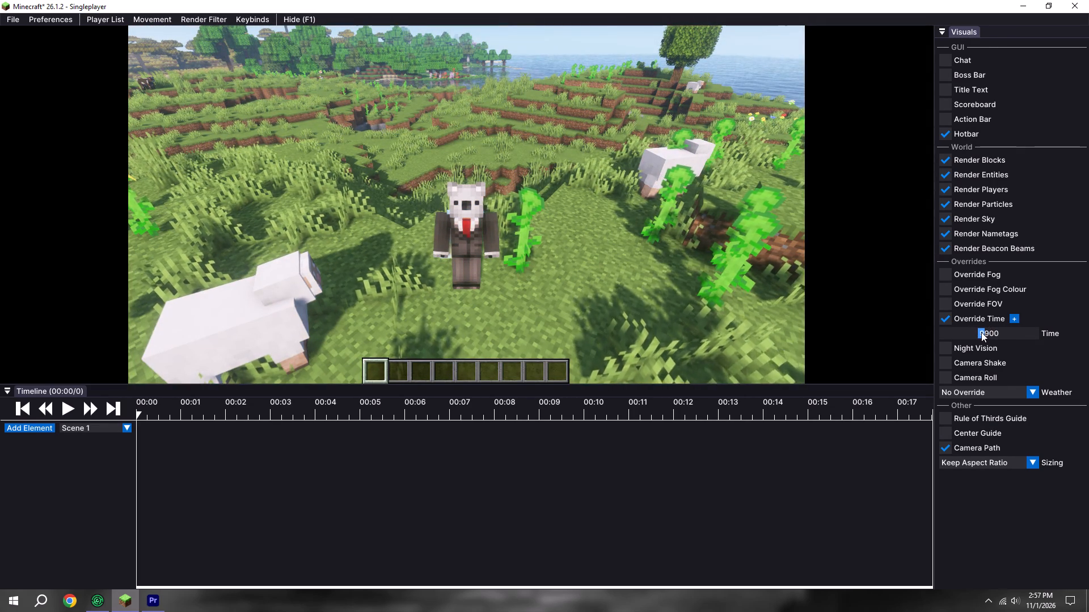
drag(981, 332, 978, 331)
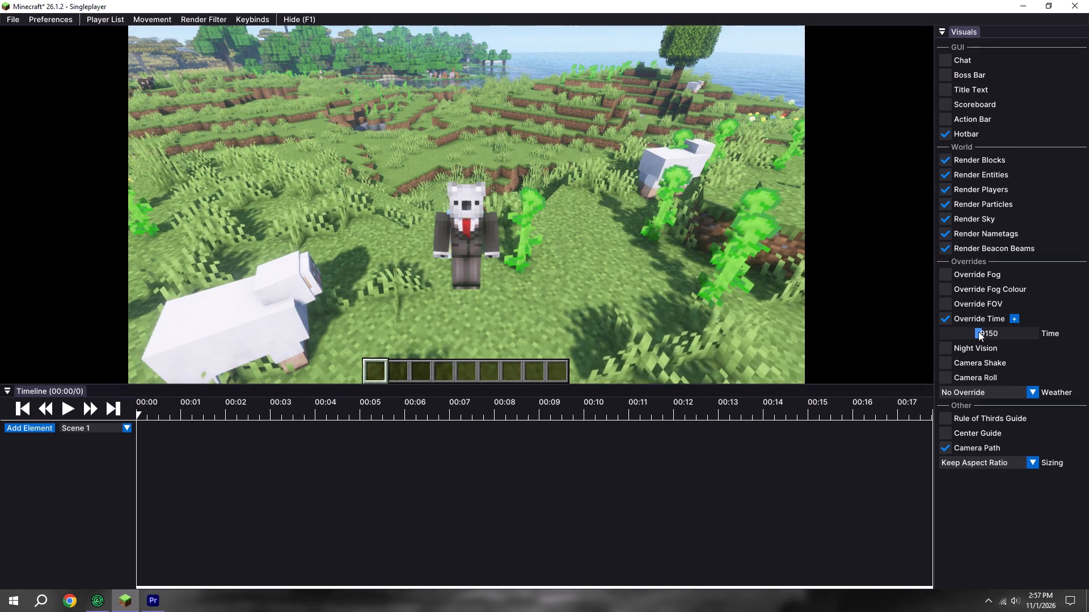
drag(978, 331, 981, 331)
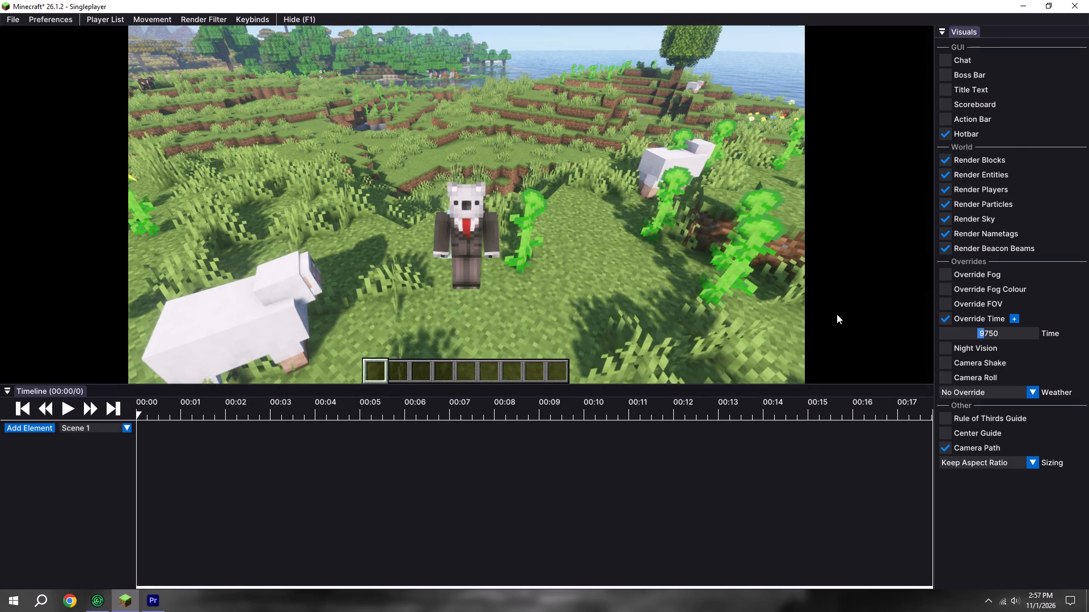
Turn off the rendering of beacon beams, nametags and the hotbar.
click(944, 251)
click(947, 229)
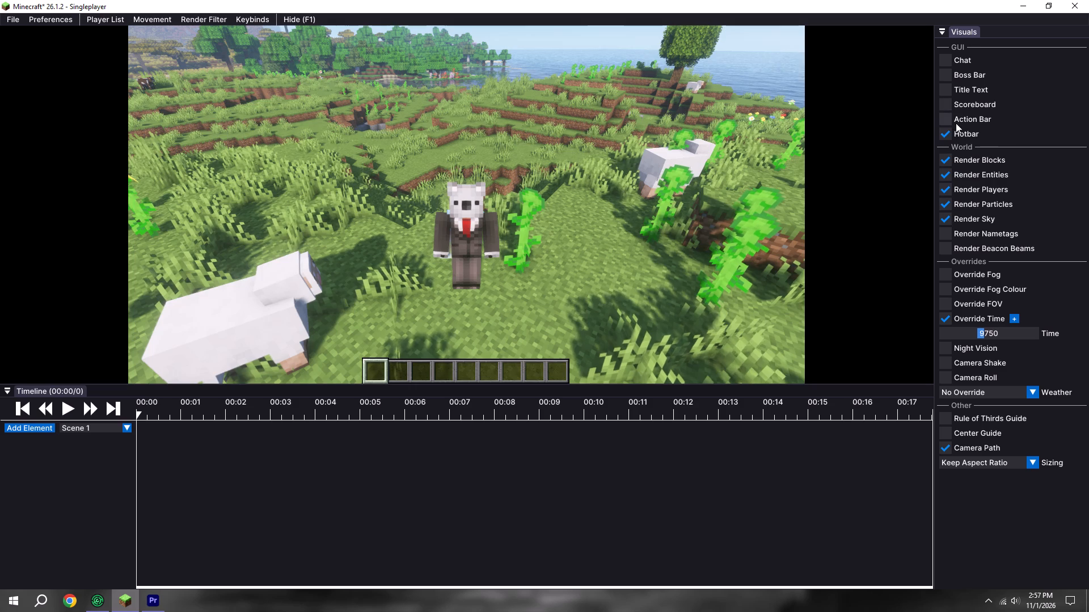
click(956, 124)
click(956, 133)
click(951, 110)
click(950, 121)
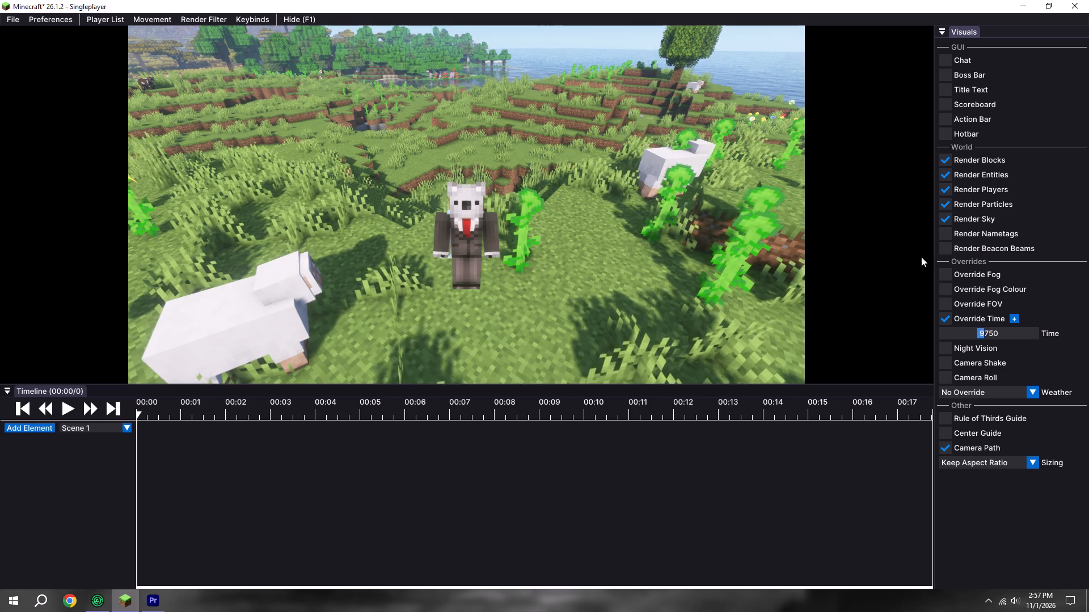
Set the overridden world time to 10050.
click(981, 333)
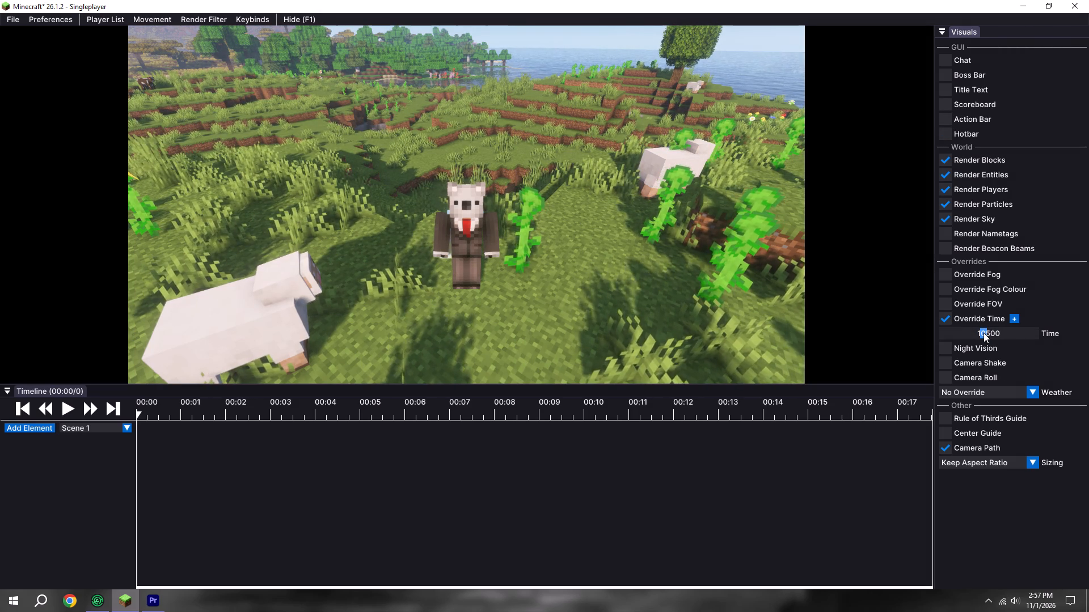
Mark the render in point at tick 15 of the replay.
drag(447, 277, 544, 301)
click(169, 403)
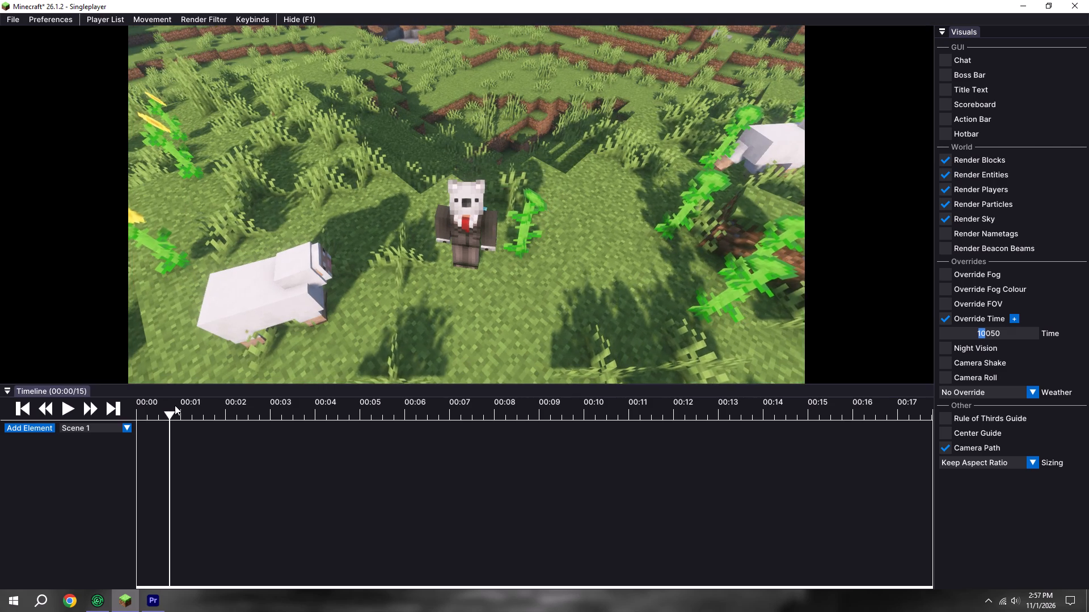
key(i)
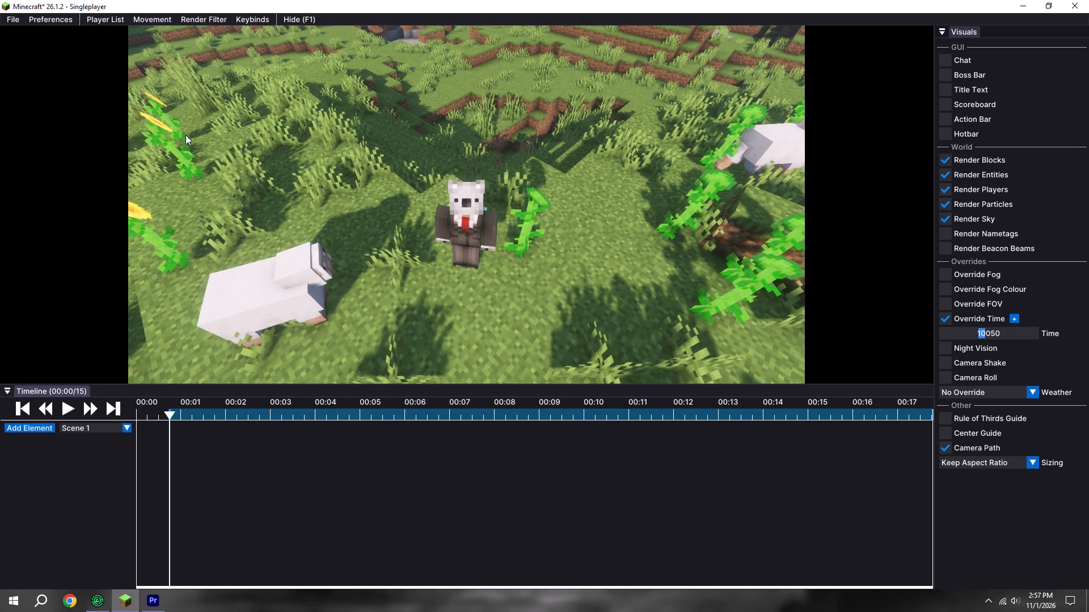
Export the replay as an MP4 video named "povvvv pl" in the paid ne folder, using the existing 1080 x 1920 settings.
click(1, 19)
click(11, 19)
click(52, 35)
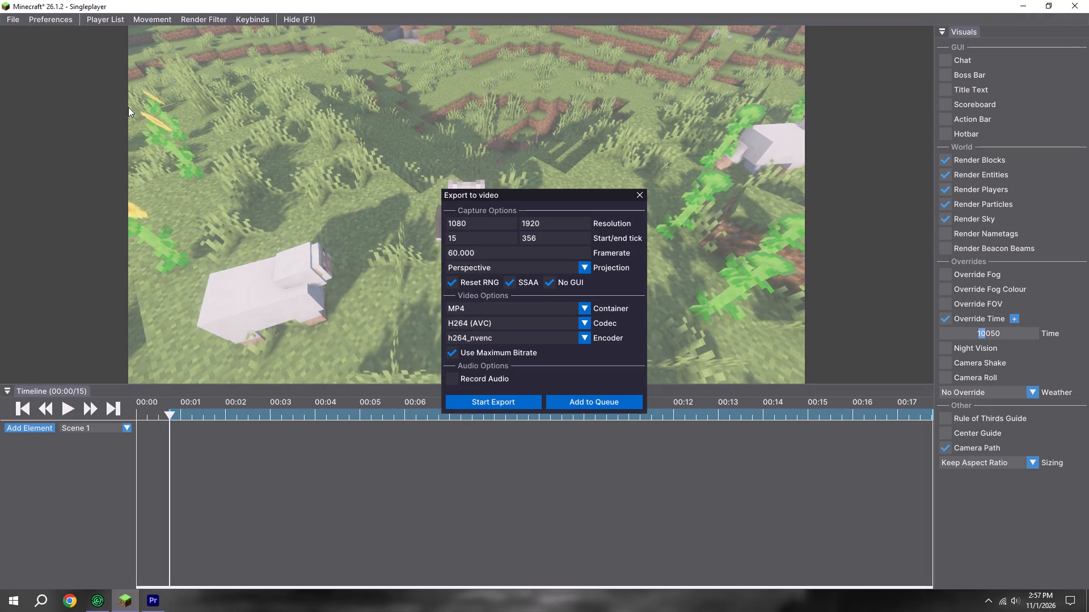
click(482, 406)
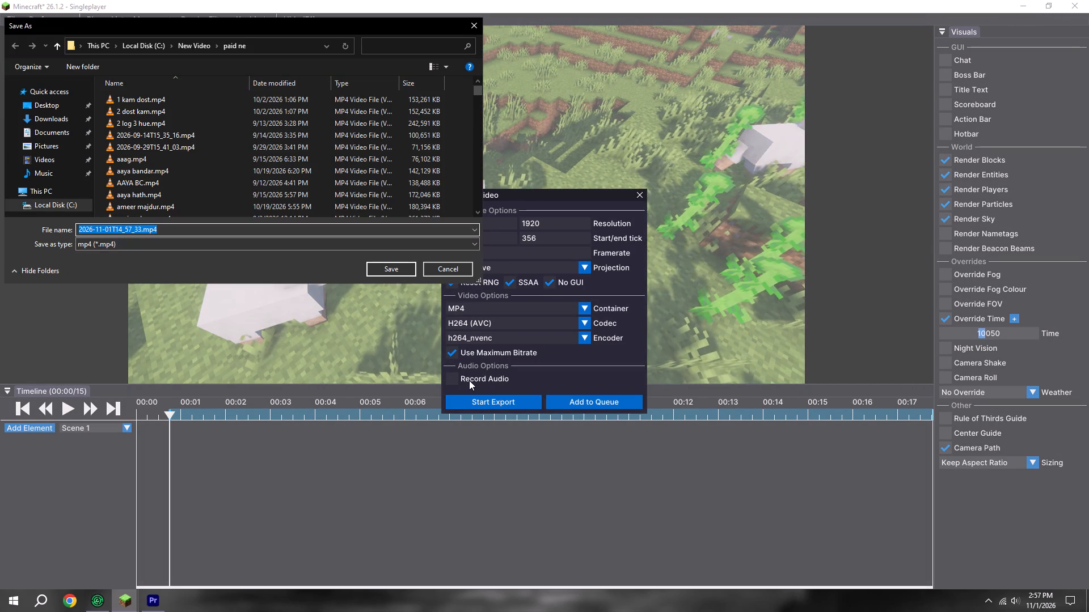
key(BackSpace)
text(povvvv)
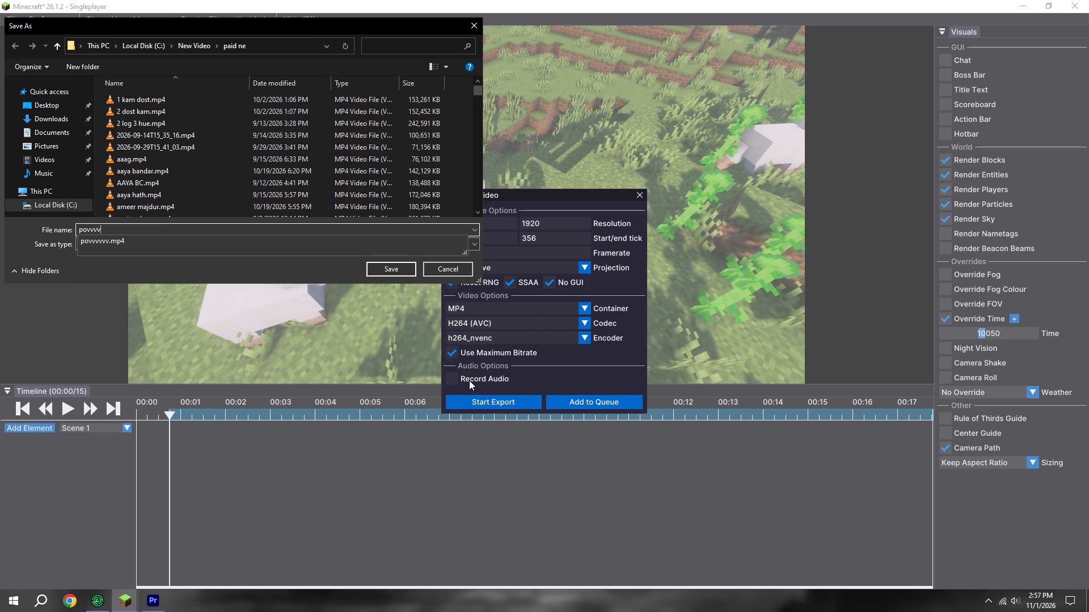
key(space)
text(pl)
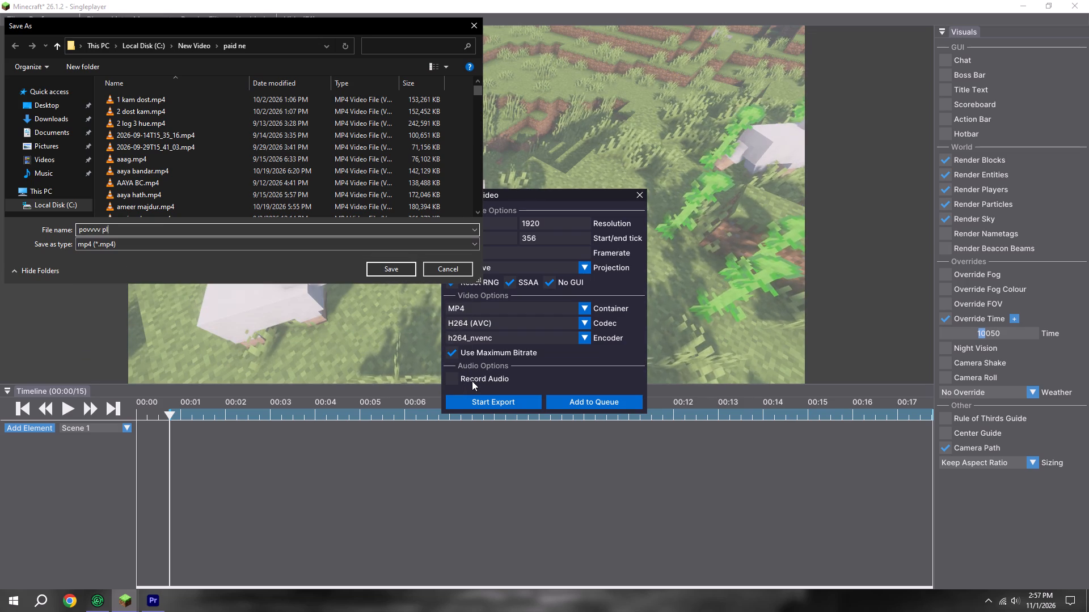
click(392, 273)
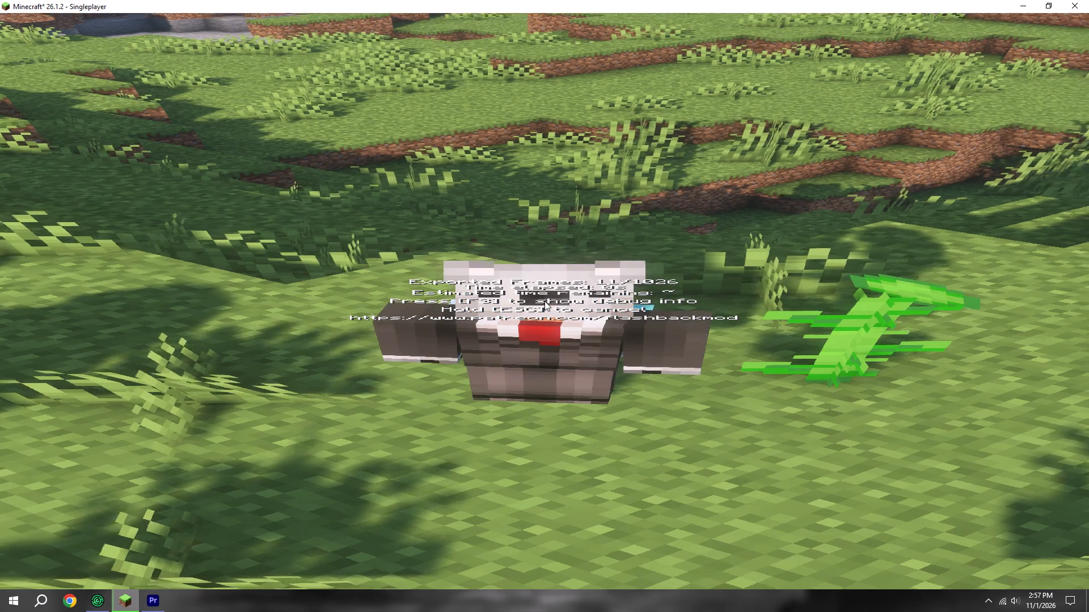
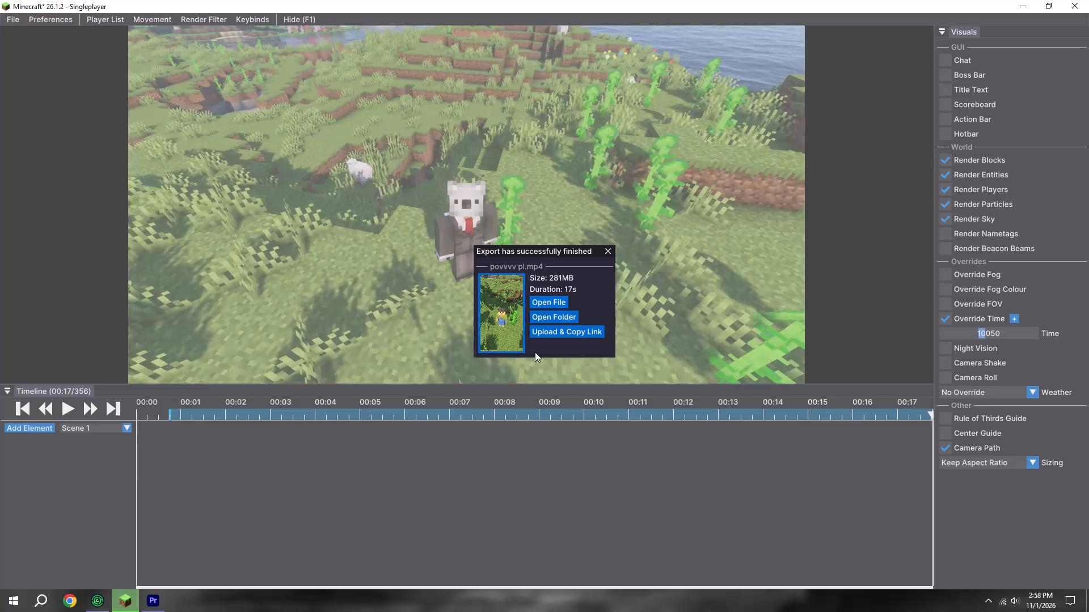
Open the folder containing the exported "povvvv pl" video in File Explorer and return to Minecraft.
click(573, 313)
click(612, 254)
click(414, 160)
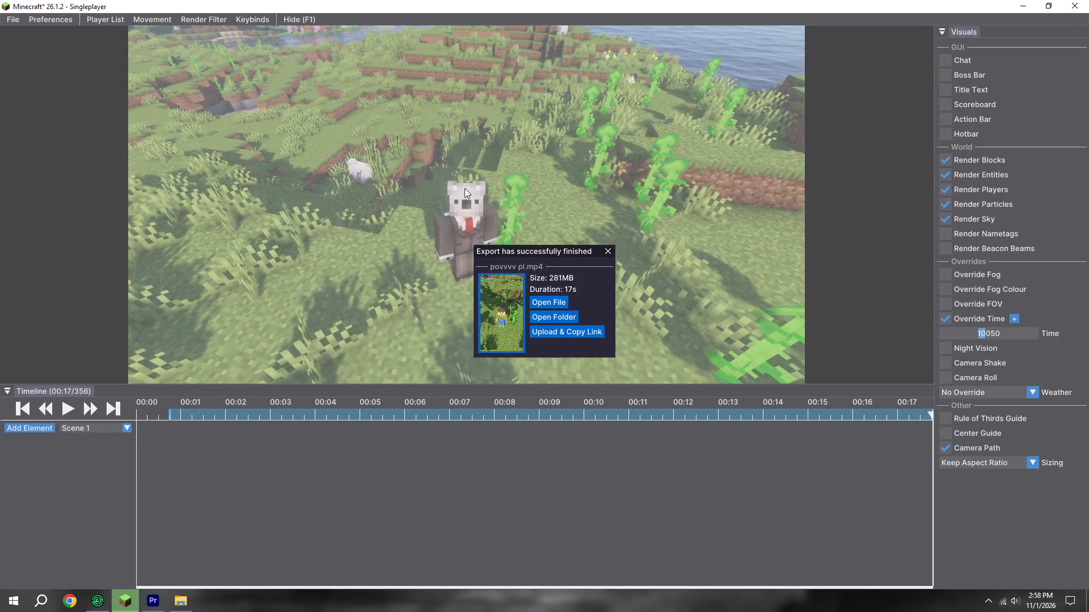
Dismiss the finished-export summary and exit the replay to the Minecraft title screen.
click(607, 251)
key(Escape)
click(526, 254)
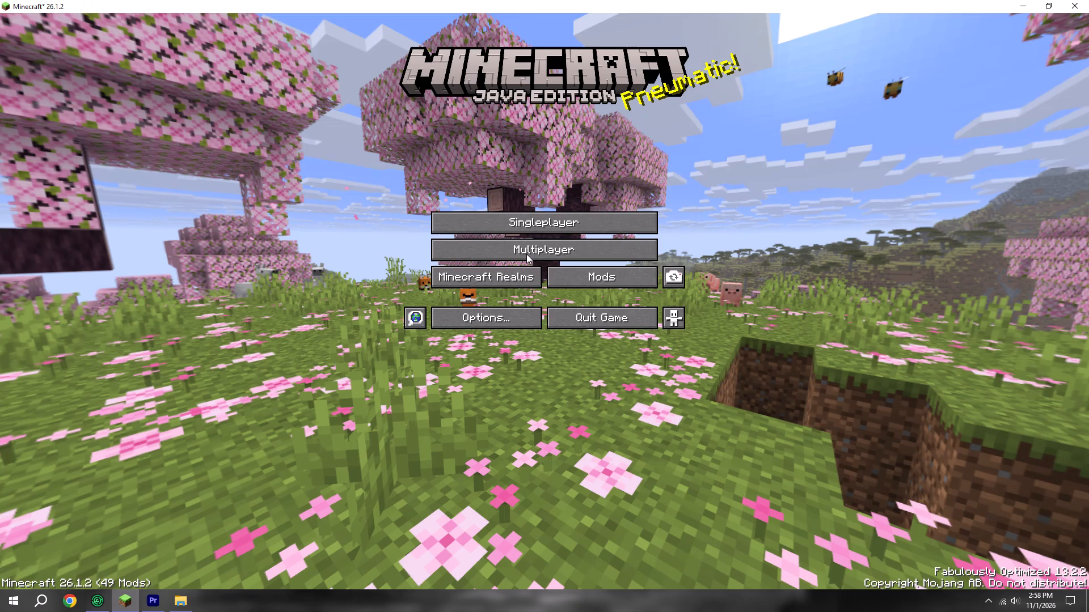
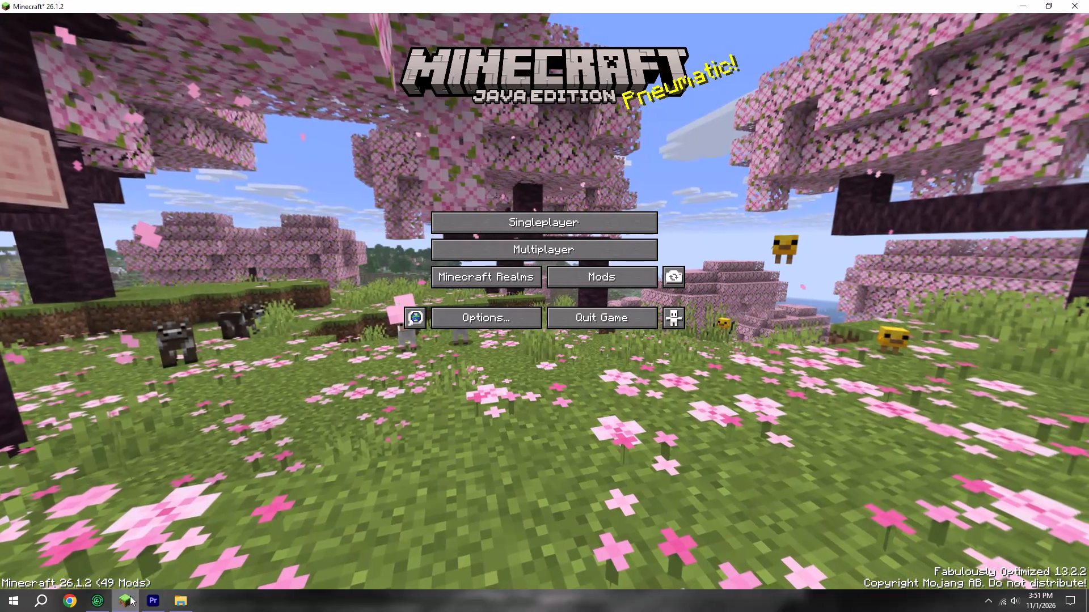
Switch to Premiere Pro, play the pura island prii sequence from its start, and save the project.
click(141, 606)
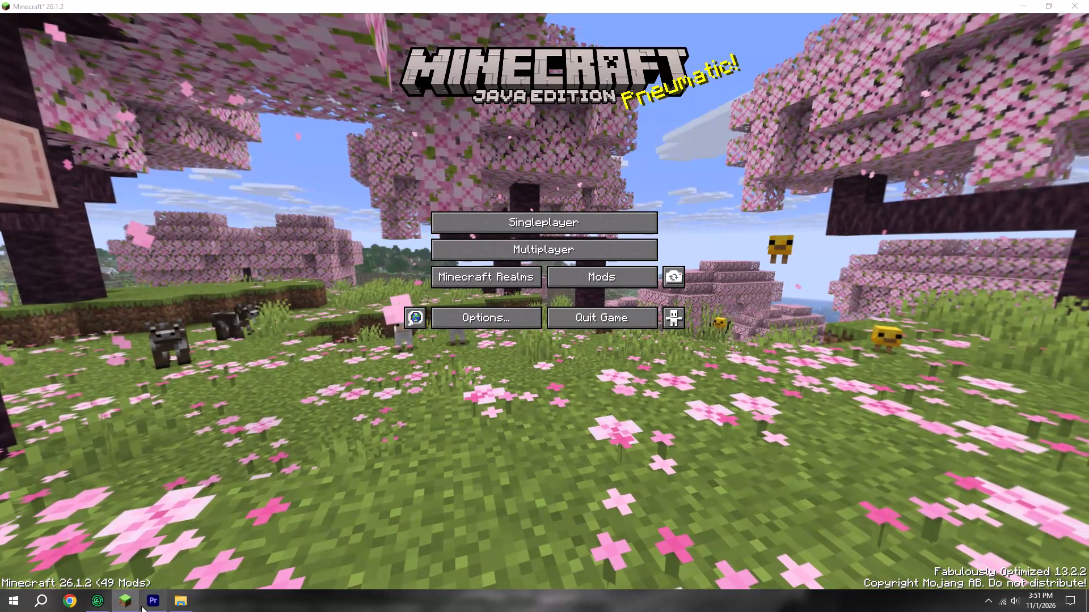
drag(237, 335, 17, 339)
key(space)
scroll(332, 384, up, 13)
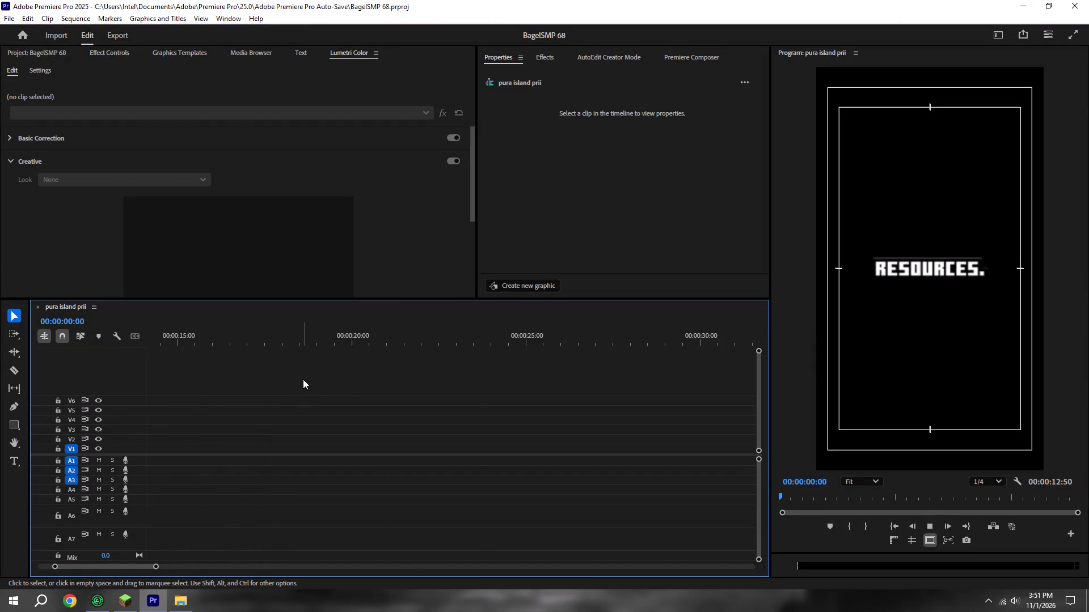
key(ctrl+s)
alt+scroll(331, 376, down, 4)
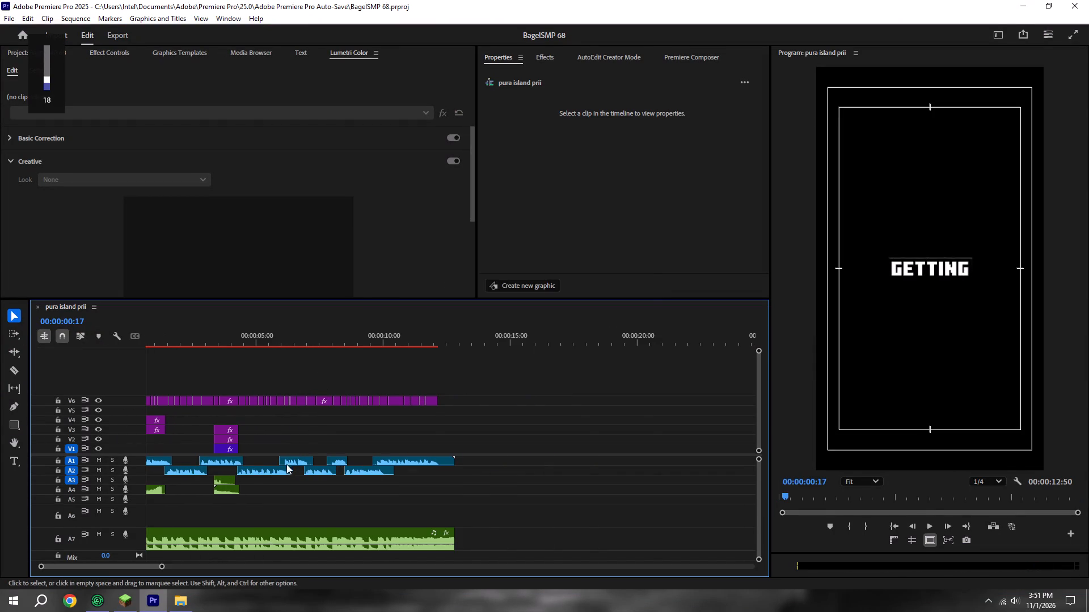
key(ctrl+s)
Add mace huttt jii.mp4 from the paid ne folder in File Explorer to V1 and A1, after the existing audio's end.
click(183, 611)
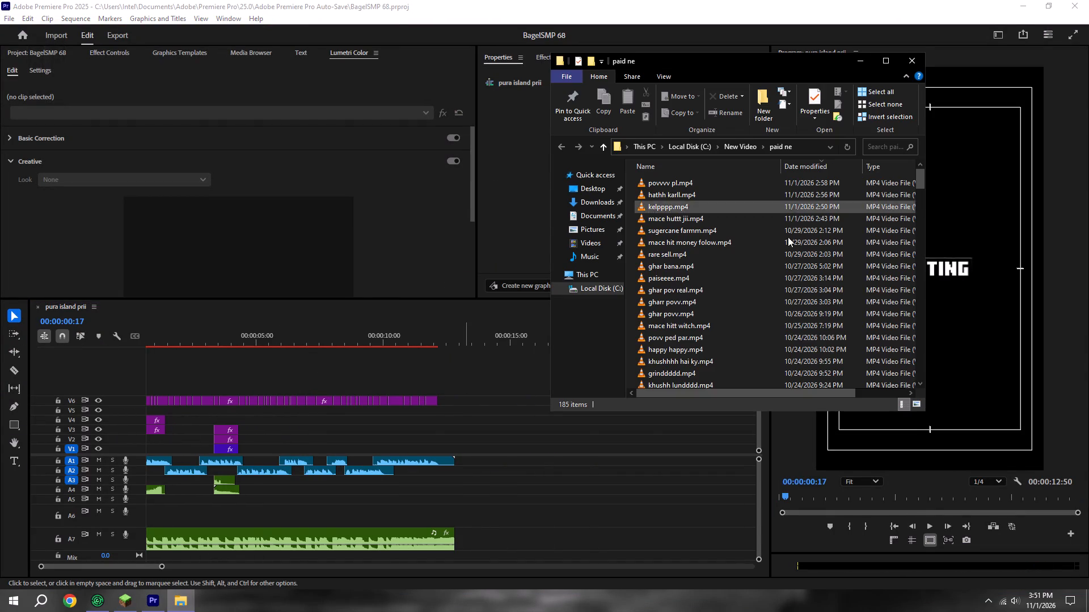
scroll(734, 196, up, 4)
drag(694, 219, 484, 456)
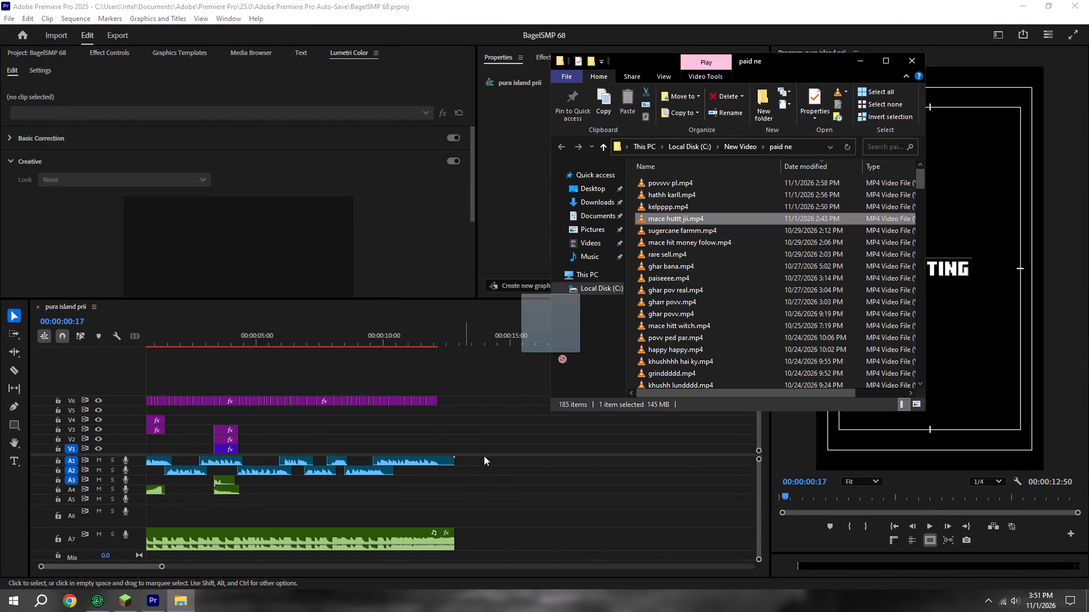
drag(484, 456, 465, 452)
click(575, 516)
click(533, 436)
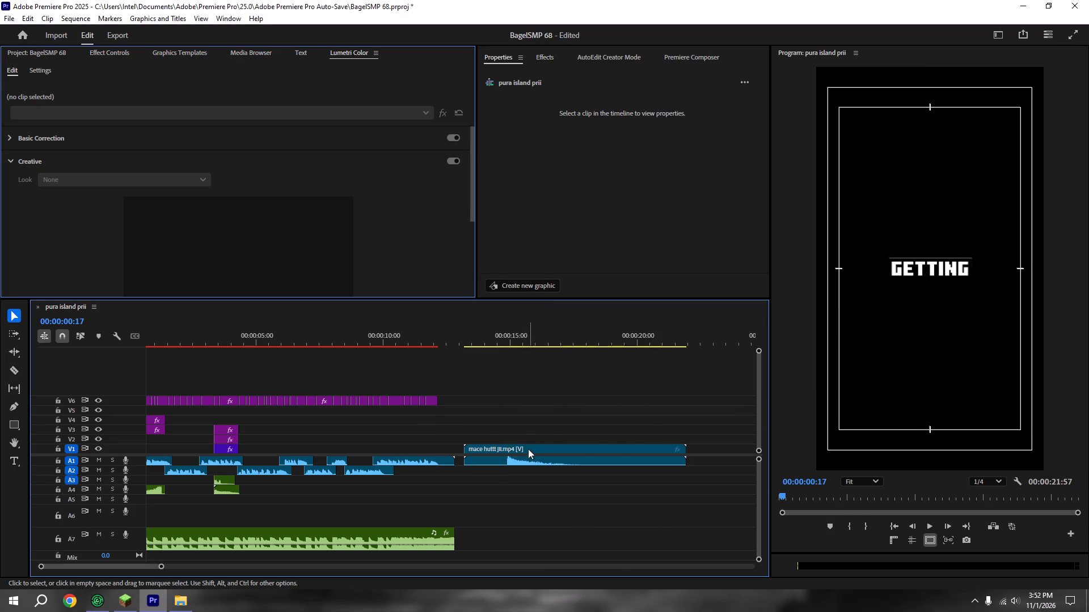
Turn on linked selection so the mace clip's video and audio are selected together, and save the project.
drag(516, 422, 516, 428)
click(513, 475)
click(516, 444)
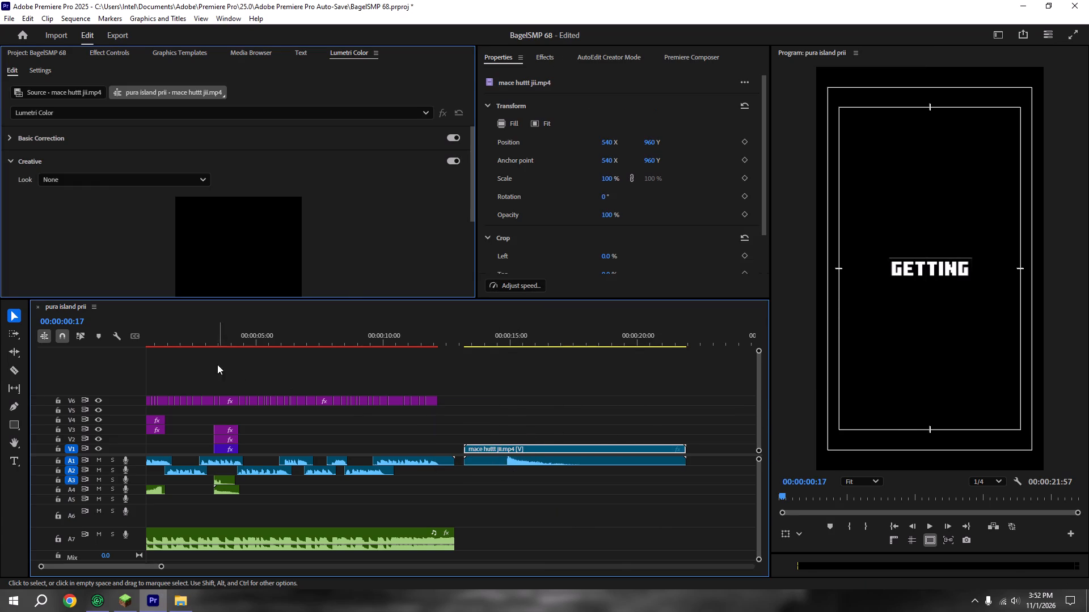
click(77, 330)
drag(445, 373, 457, 375)
key(ctrl+s)
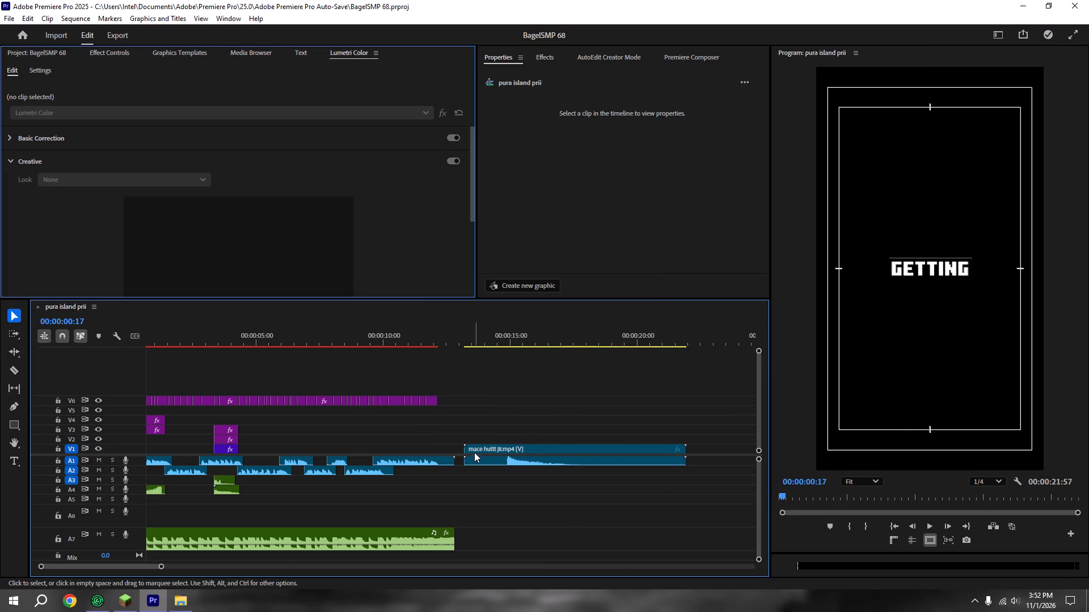
Trim about 1.4 seconds off the start of the mace huttt jii.mp4 clip and save the project.
drag(465, 449, 510, 448)
drag(512, 444, 504, 444)
drag(510, 444, 504, 444)
drag(510, 447, 501, 447)
key(ctrl+s)
Move the mace clip to the sequence start on V1 with its audio on A6, shortening it to about 2.7 seconds.
drag(524, 447, 434, 491)
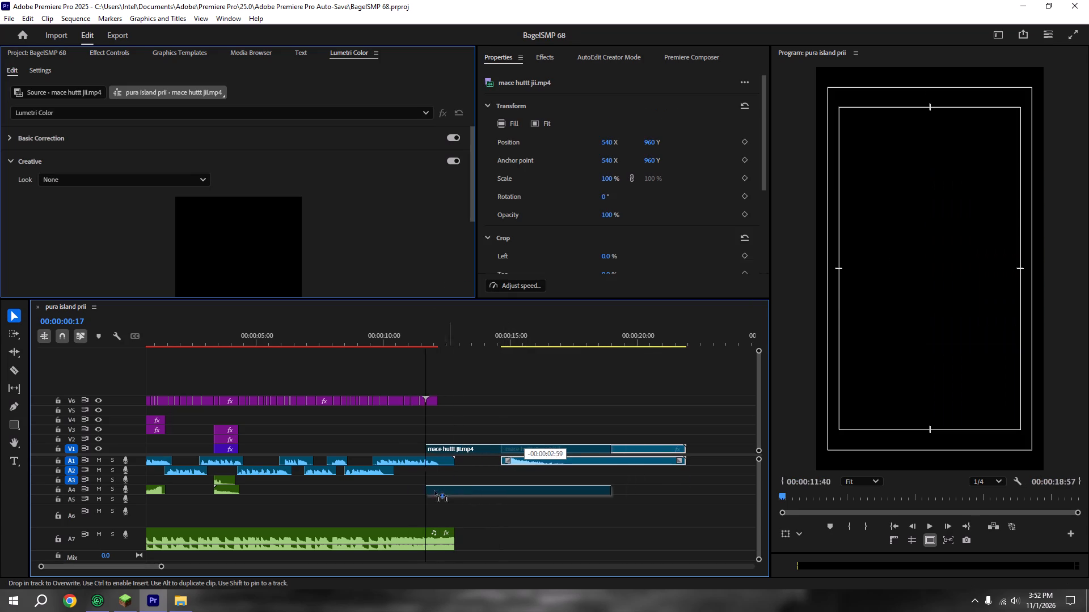
drag(434, 491, 147, 502)
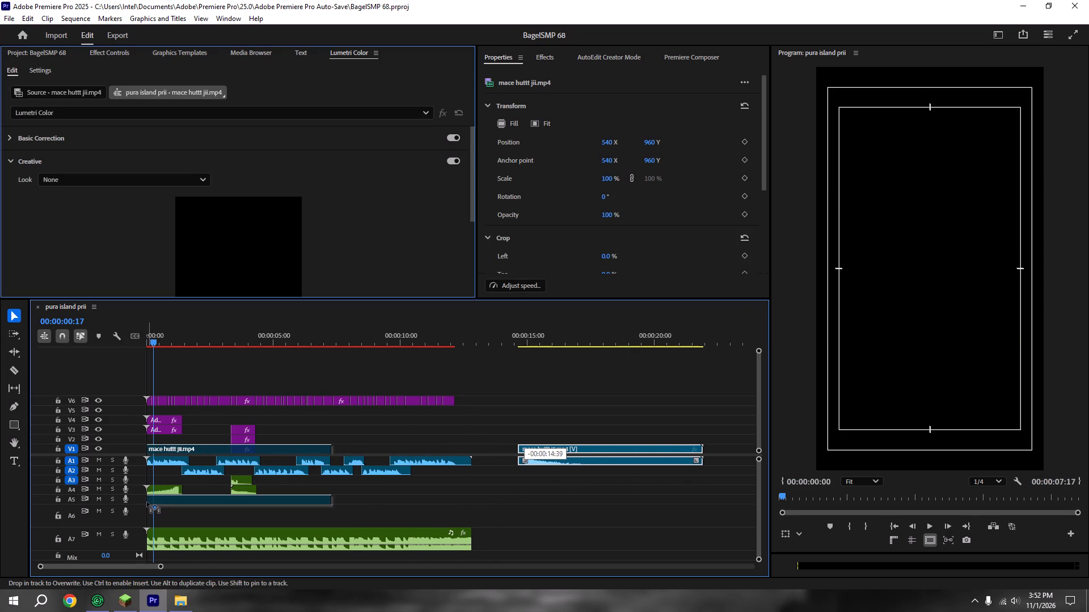
drag(147, 502, 315, 521)
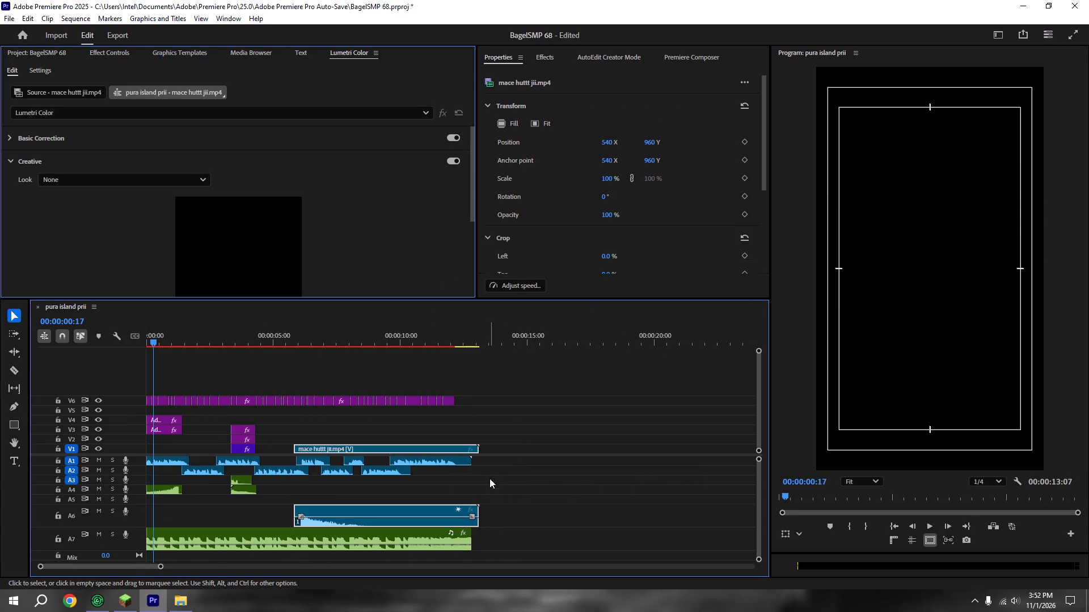
drag(481, 447, 365, 447)
key(ctrl+s)
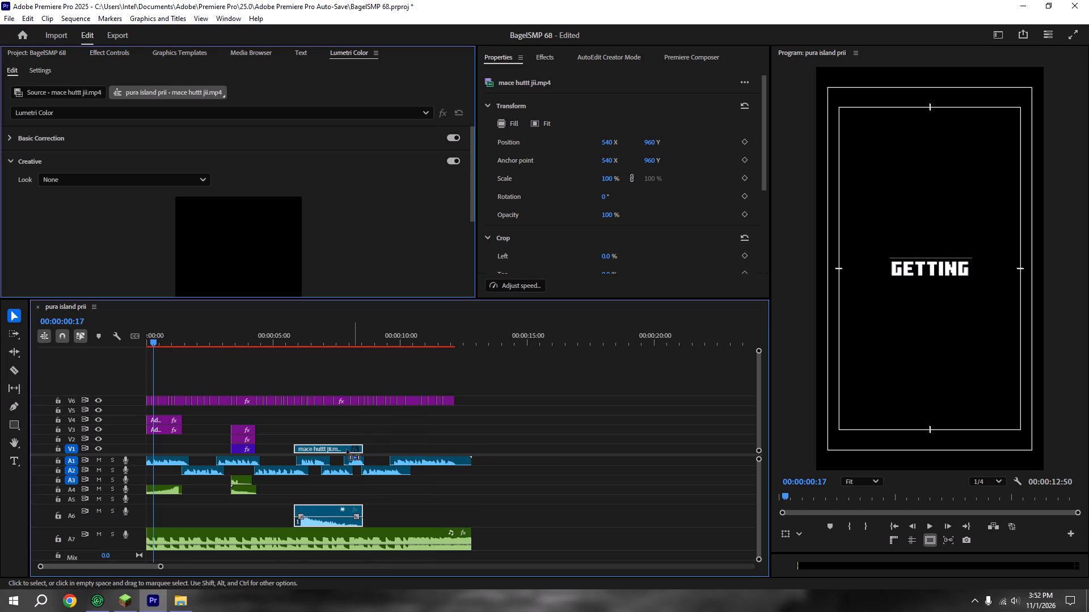
drag(327, 445, 127, 448)
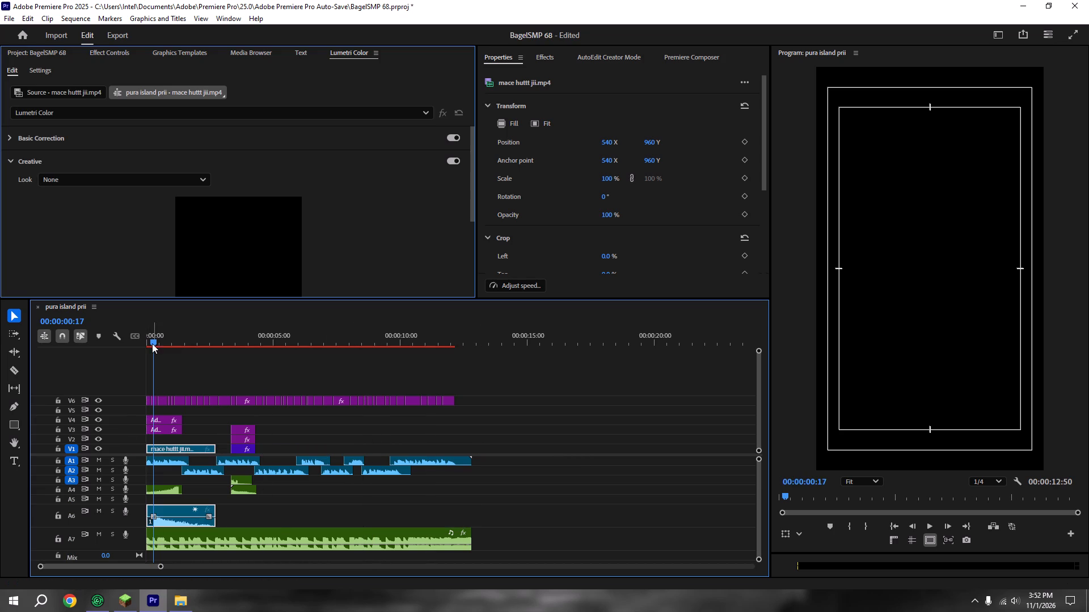
Play the opening, trim about 14 frames off the mace clip's start, and move the clip back to the sequence start.
drag(160, 340, 39, 328)
key(space)
scroll(214, 435, up, 12)
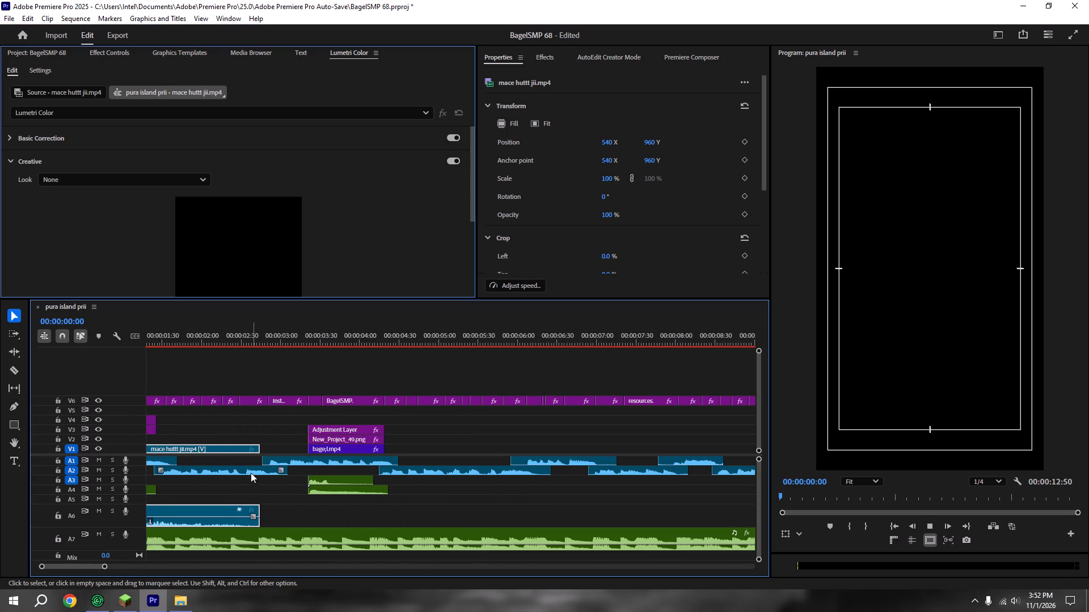
scroll(251, 474, up, 6)
key(space)
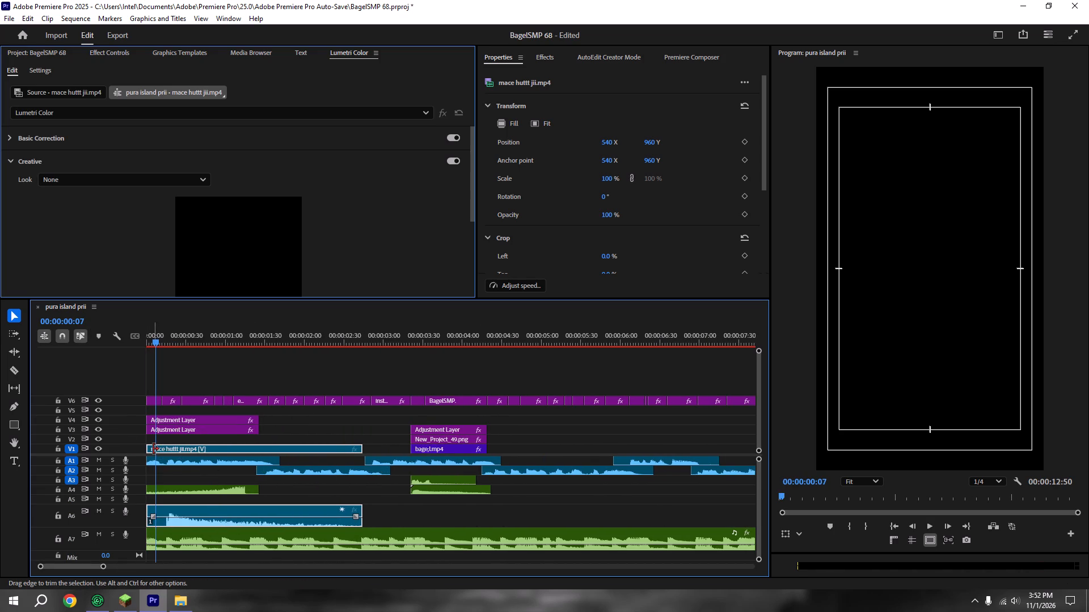
drag(152, 449, 164, 449)
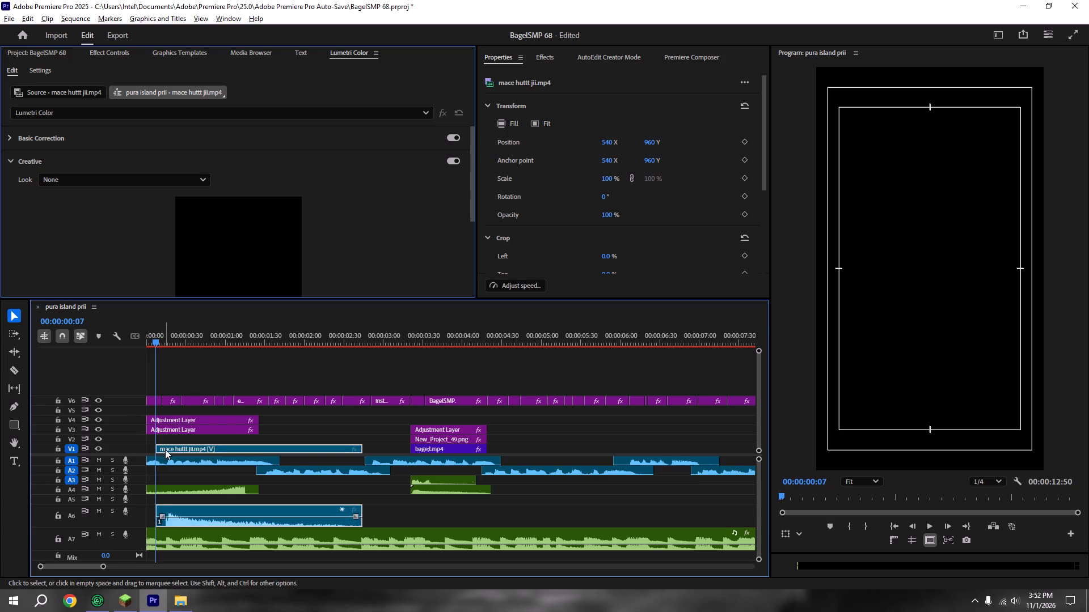
alt+scroll(165, 449, up, 12)
drag(171, 449, 176, 449)
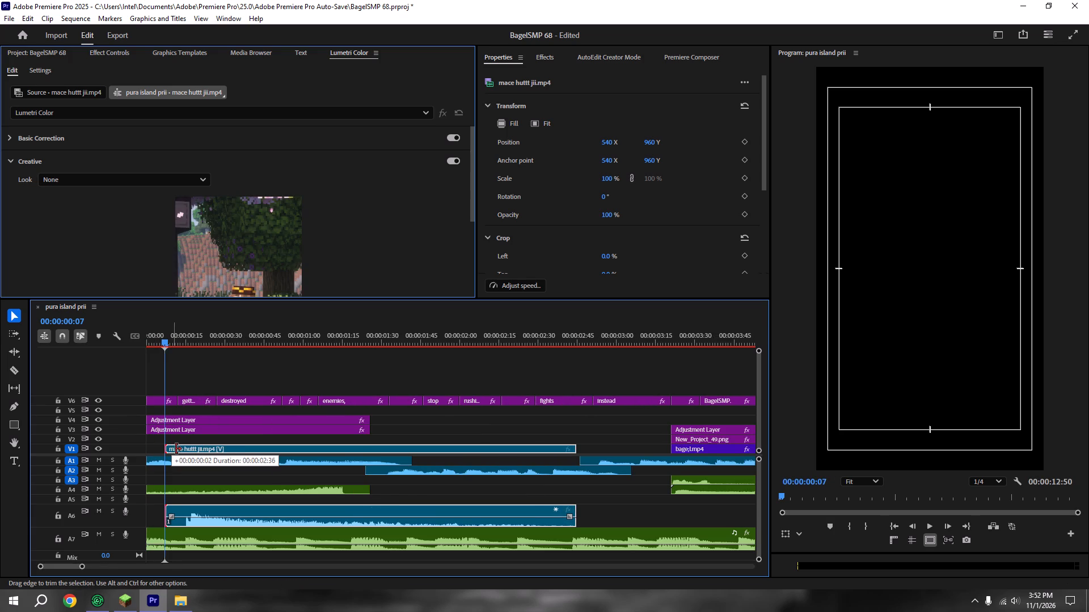
drag(176, 449, 188, 449)
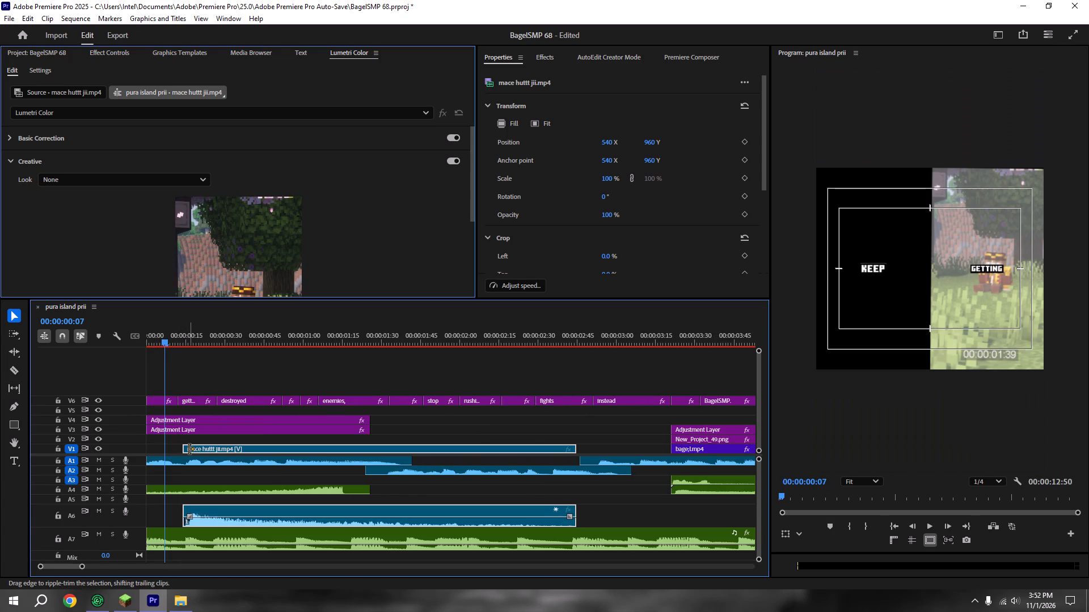
key(ctrl+s)
drag(211, 449, 107, 449)
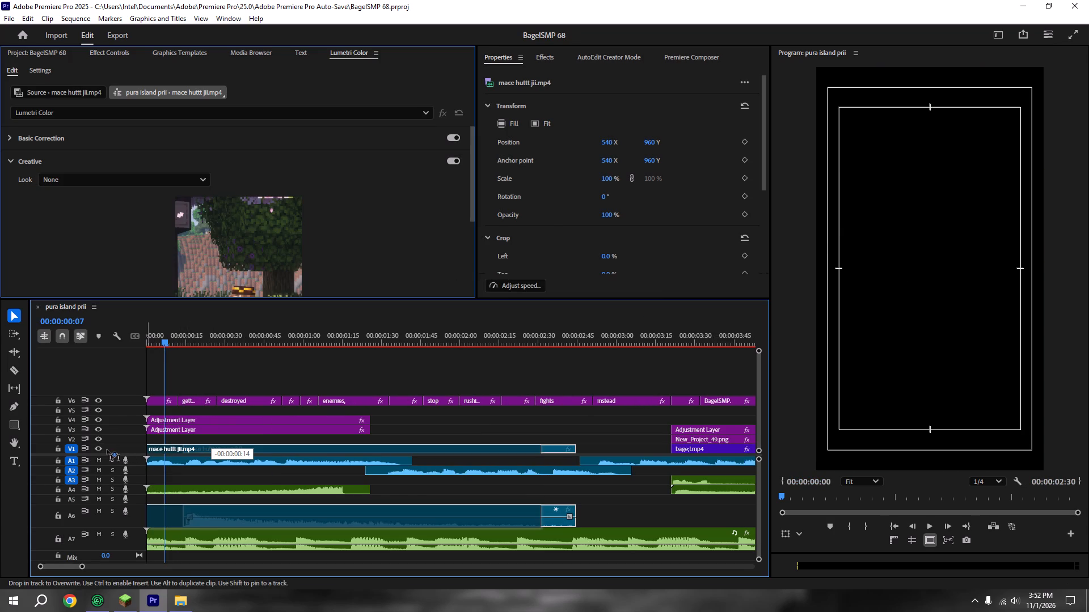
drag(107, 449, 102, 449)
drag(211, 448, 147, 450)
Play the sequence from the start to check the mace clip against the opening captions.
drag(178, 334, 0, 329)
key(space)
alt+scroll(194, 406, down, 6)
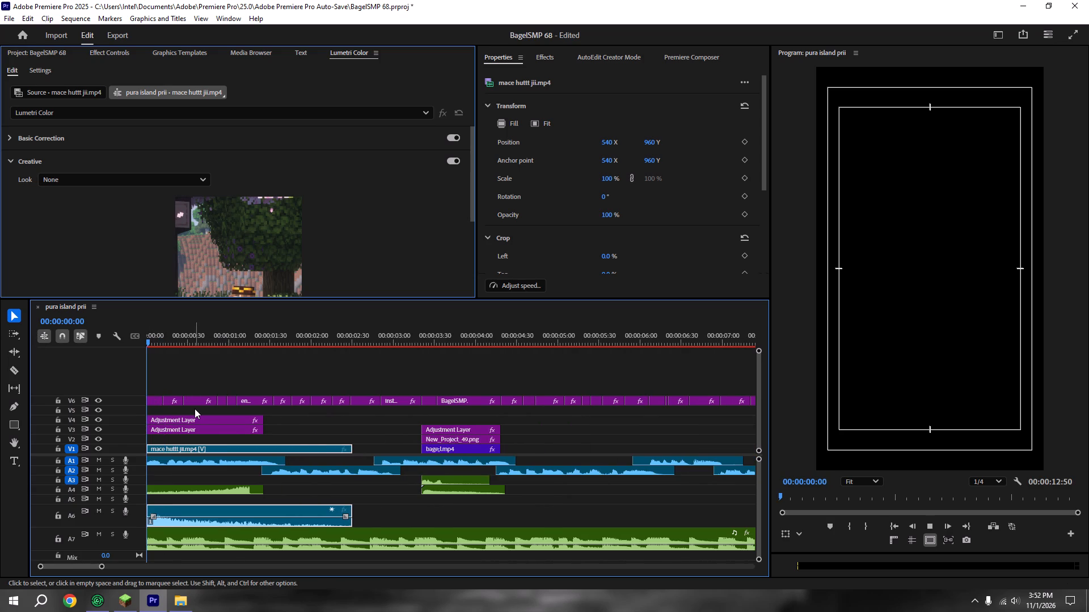
scroll(195, 409, down, 3)
scroll(199, 413, up, 9)
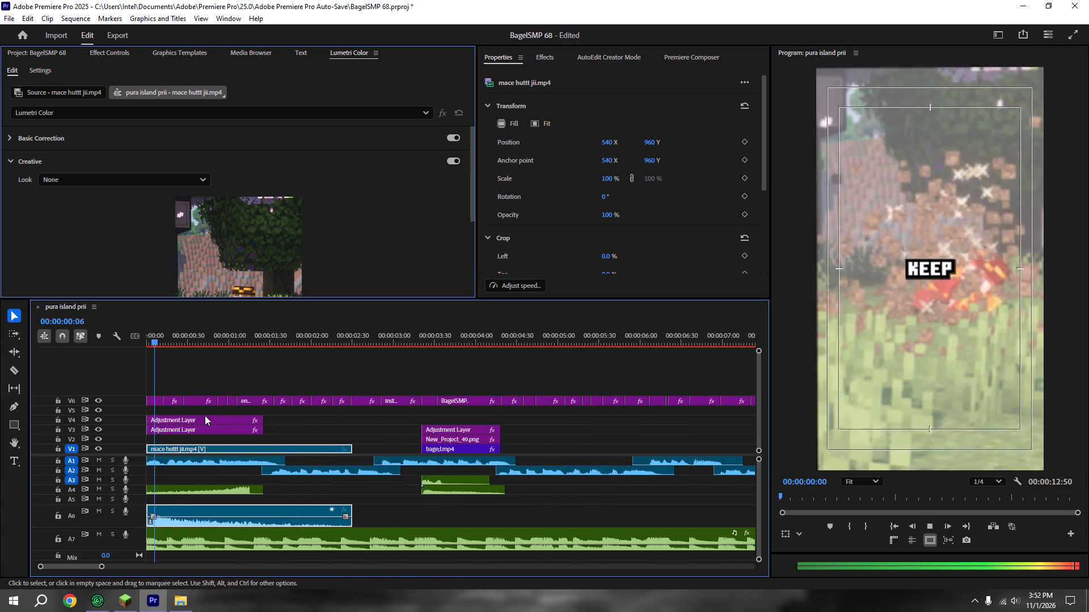
scroll(205, 415, up, 2)
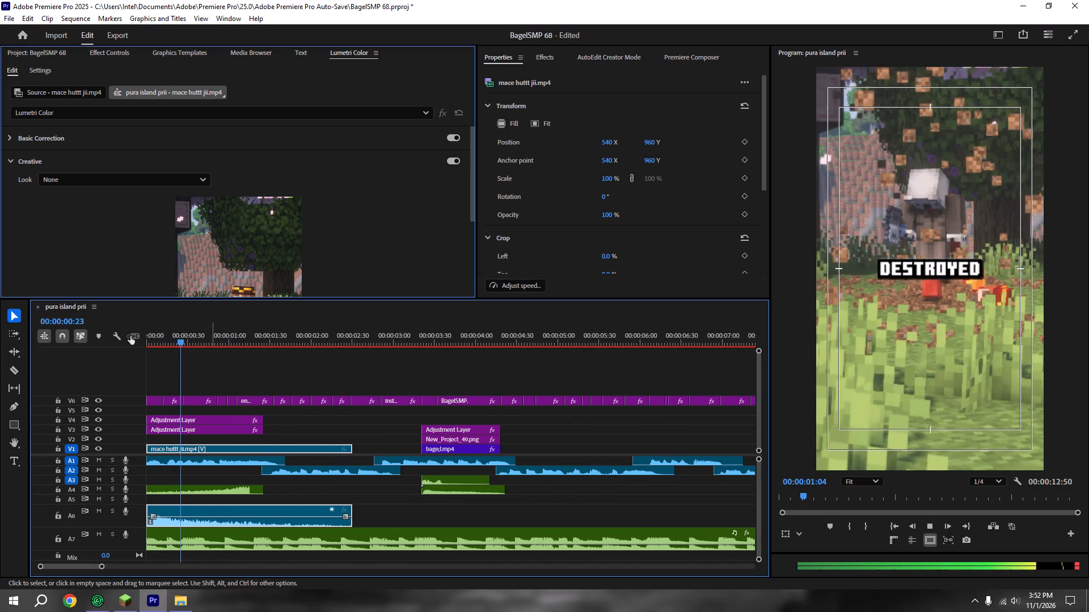
key(space)
Trim the mace clip's end to 00:00:01:33 and save the project.
alt+scroll(233, 392, up, 11)
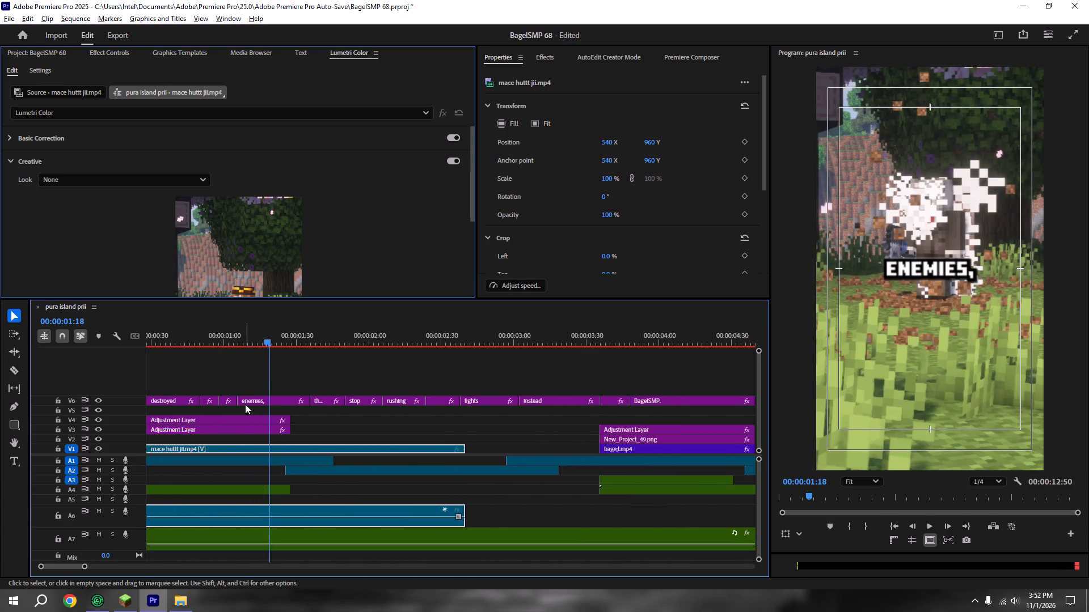
shift+drag(374, 335, 369, 330)
alt+scroll(369, 330, down, 11)
drag(367, 448, 322, 450)
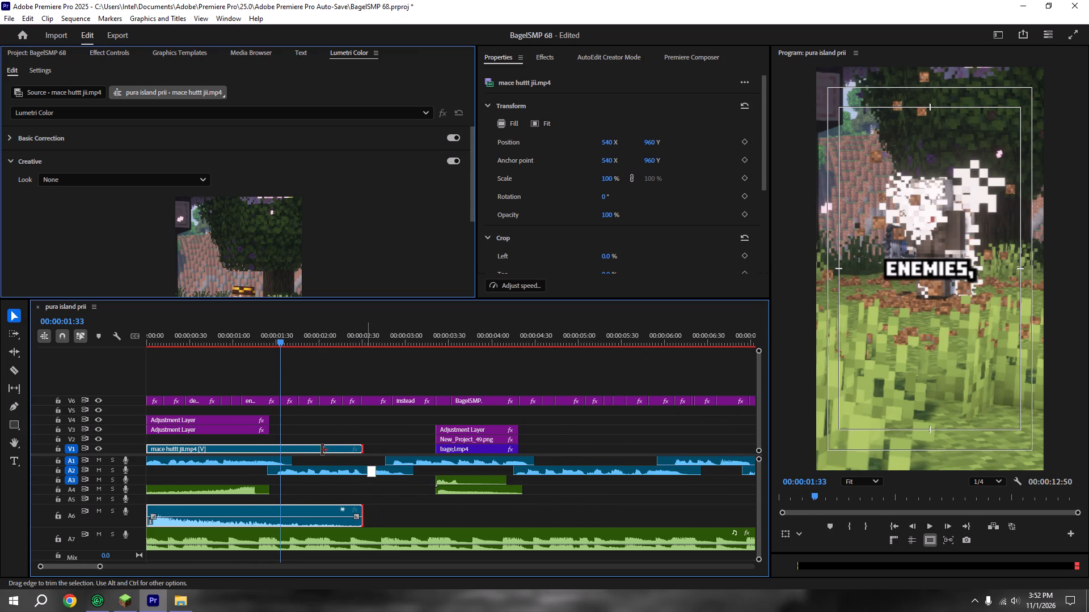
drag(322, 450, 282, 458)
click(326, 436)
key(ctrl+s)
alt+scroll(327, 433, down, 6)
key(ctrl+s)
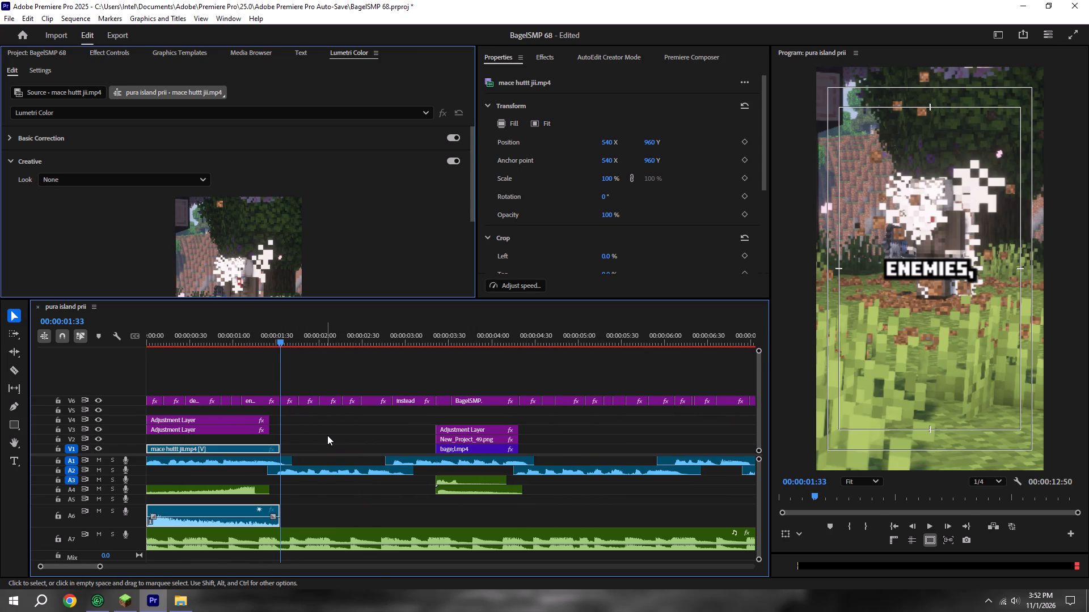
scroll(324, 426, down, 3)
Add povvvv pl.mp4 from the paid ne folder to V2 and trim its start to about 9.9 seconds on the timeline.
click(188, 596)
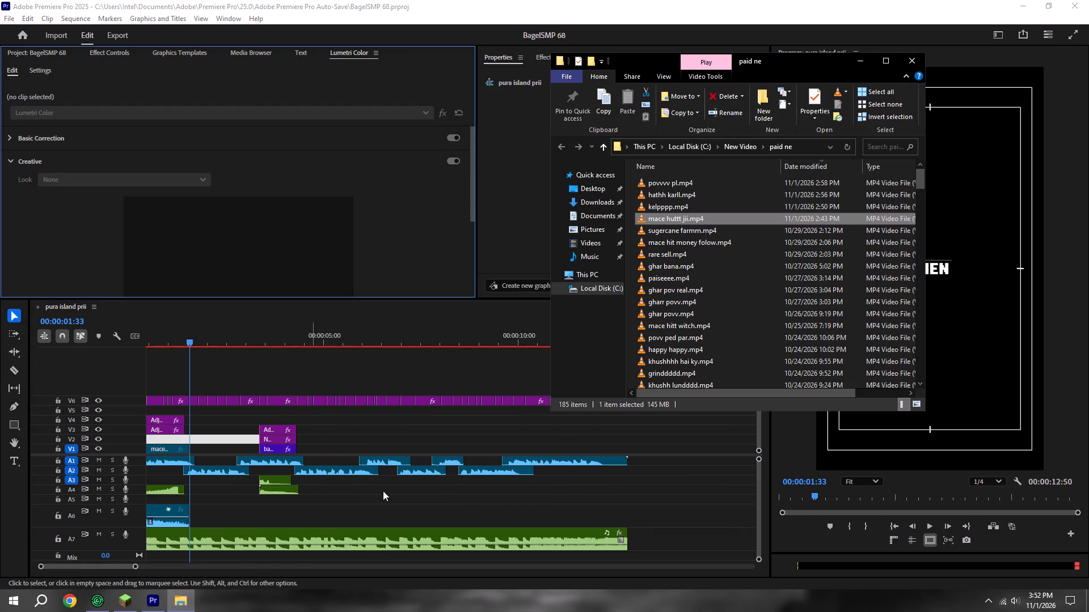
drag(668, 184, 518, 322)
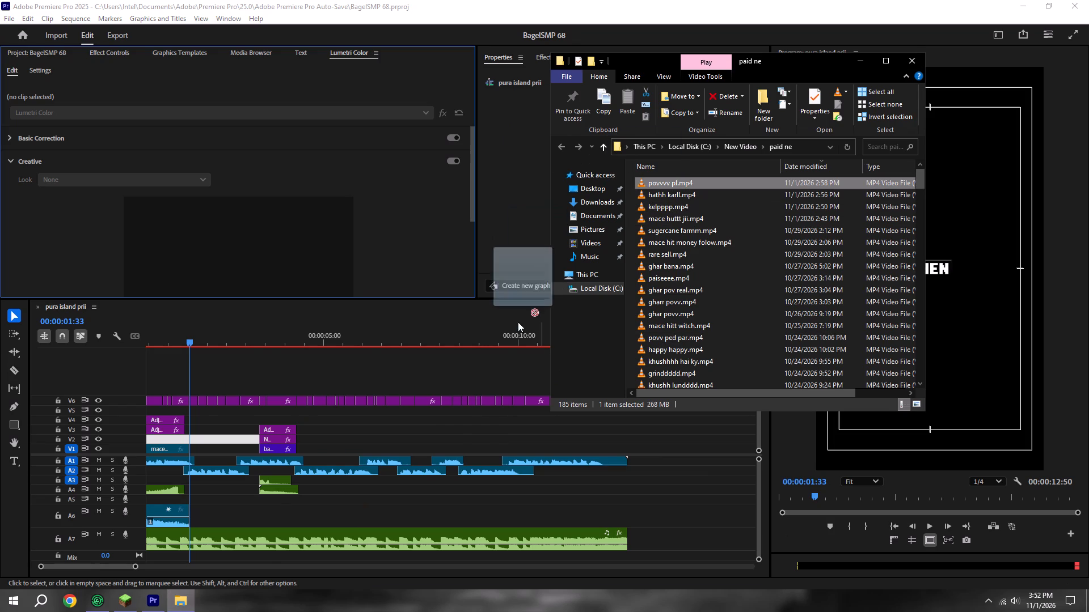
drag(518, 322, 455, 437)
drag(456, 436, 470, 436)
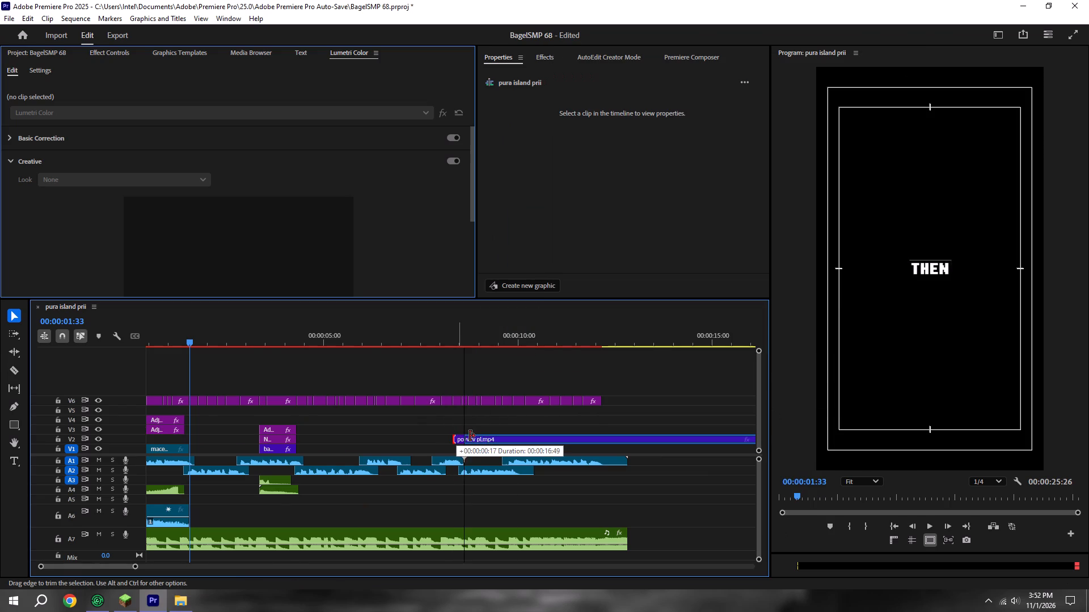
drag(470, 436, 518, 438)
Set the povvvv pl.mp4 clip's scale to 120% and its vertical position to 1060, saving the project.
click(560, 438)
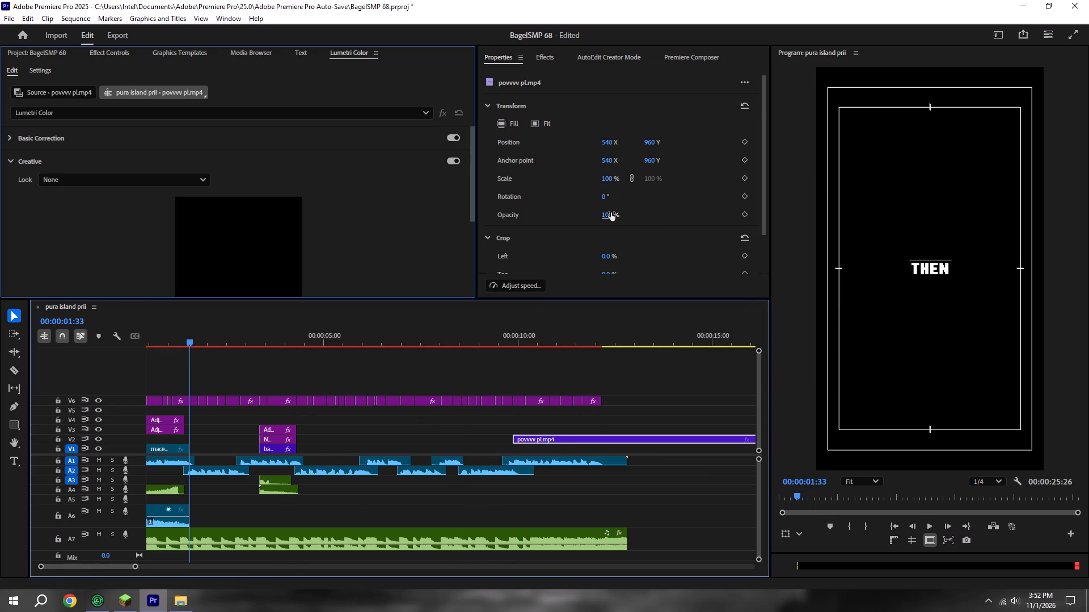
click(603, 178)
key(BackSpace)
text(120)
key(Return)
key(ctrl+s)
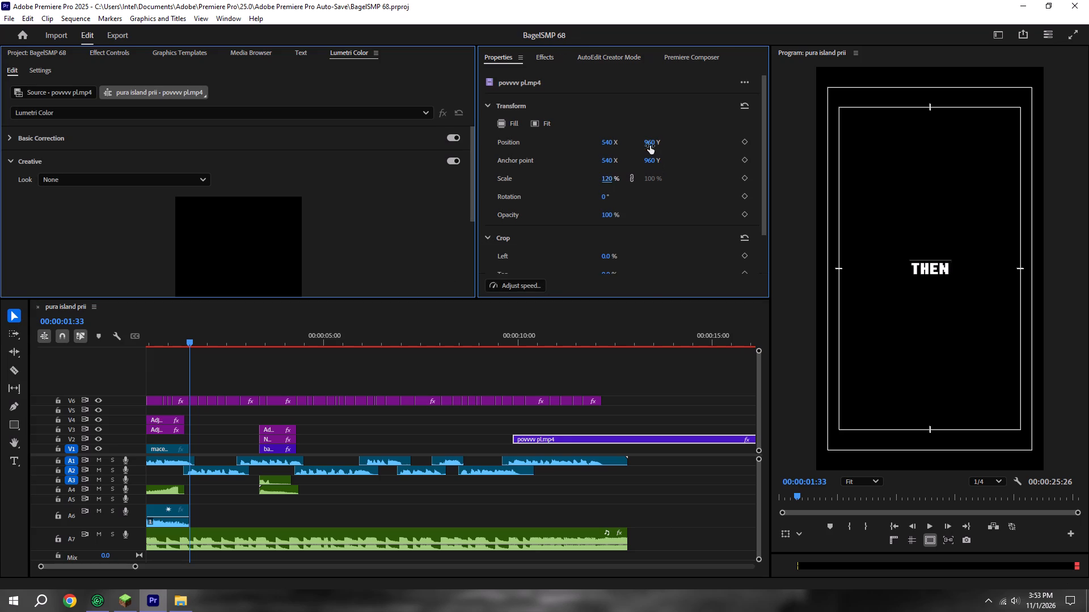
click(649, 142)
key(BackSpace)
text(1060)
key(Return)
key(ctrl+s)
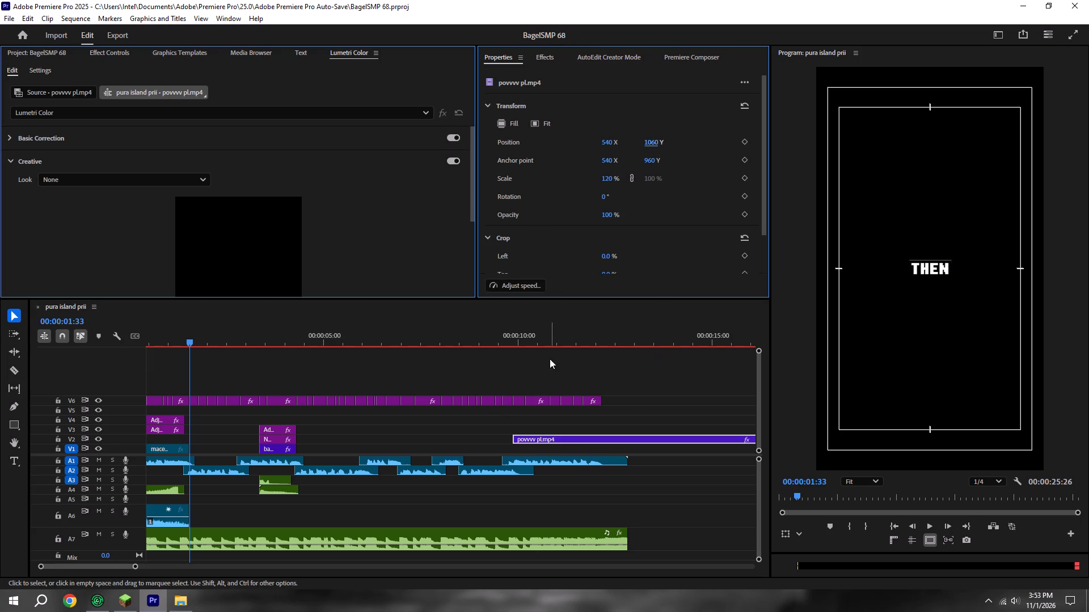
Preview the povvvv pl.mp4 clip from 00:00:10:37, shift it slightly lower in the frame, and save the project.
click(543, 342)
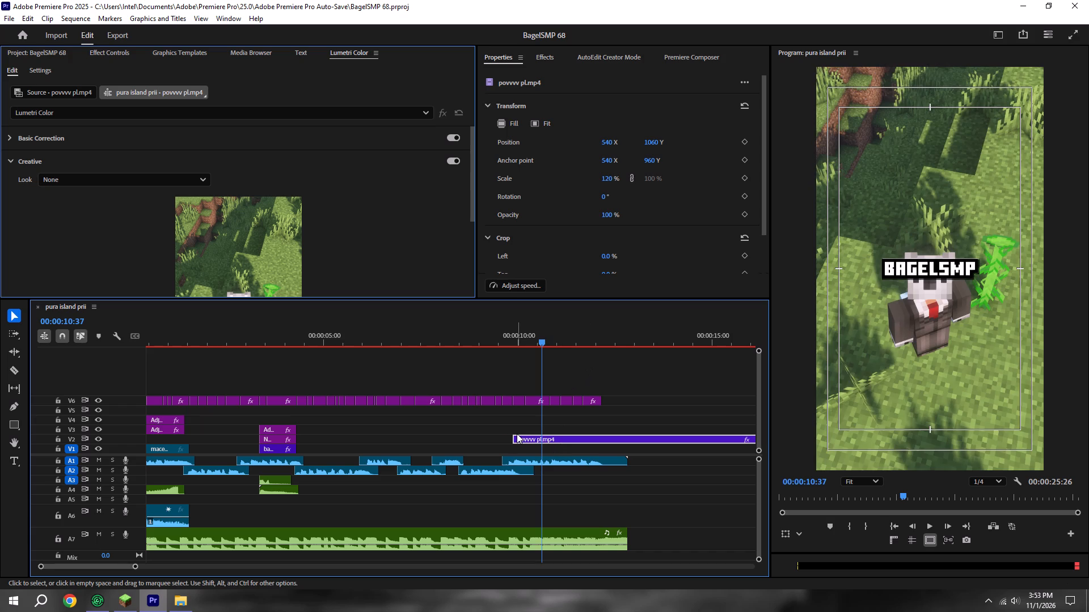
key(space)
key(space)
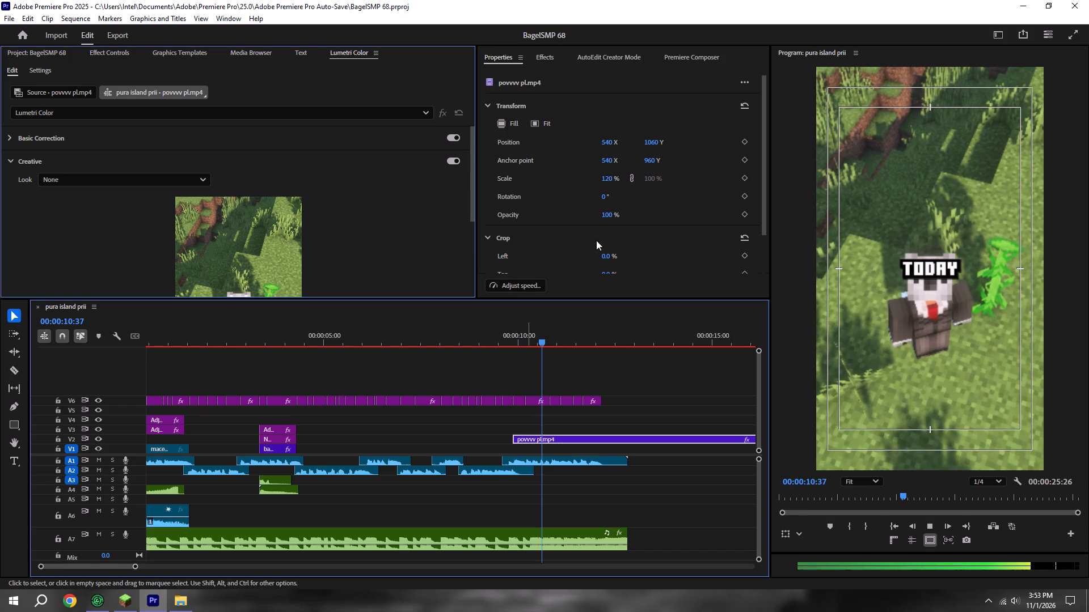
drag(649, 140, 664, 139)
key(ctrl+s)
drag(727, 363, 721, 364)
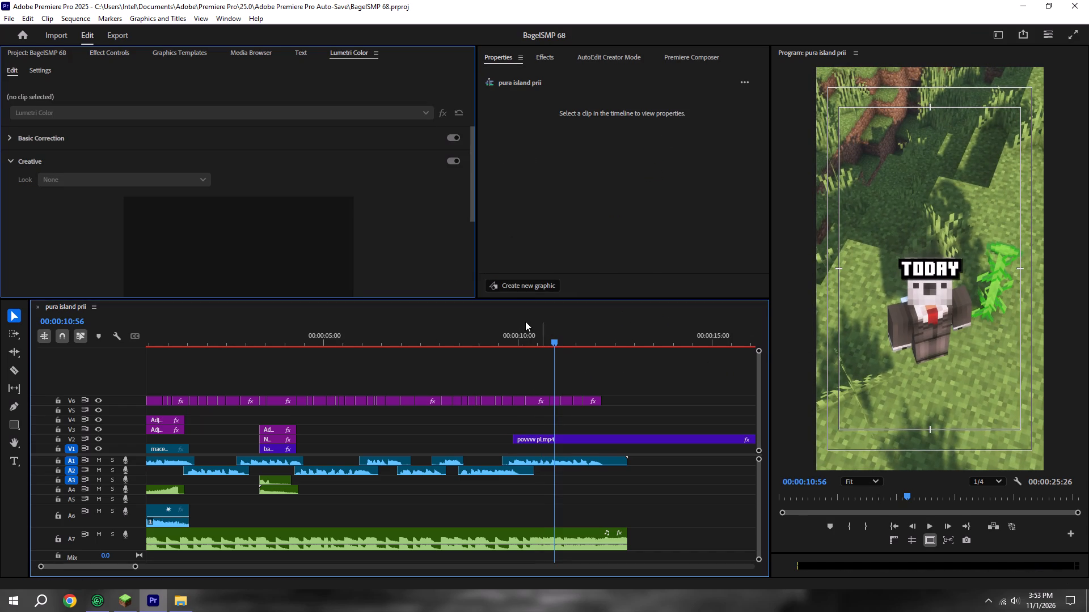
Trim the povvvv pl.mp4 clip's start to about 10.4 seconds and its end to about 11.6 seconds on the timeline.
alt+scroll(516, 335, down, 5)
shift+drag(386, 340, 375, 340)
key(space)
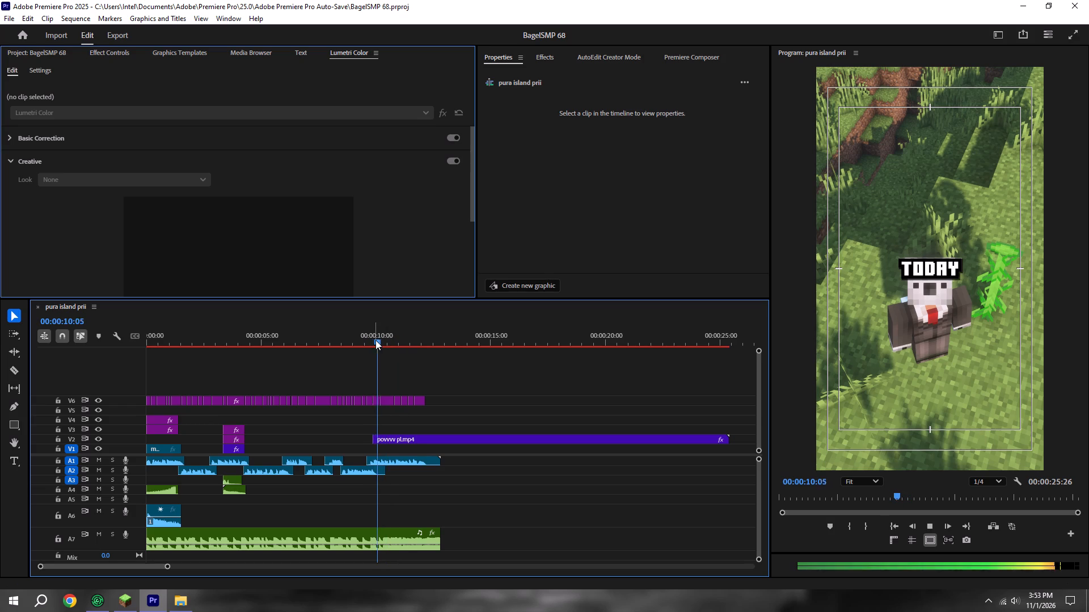
key(space)
shift+drag(383, 335, 375, 336)
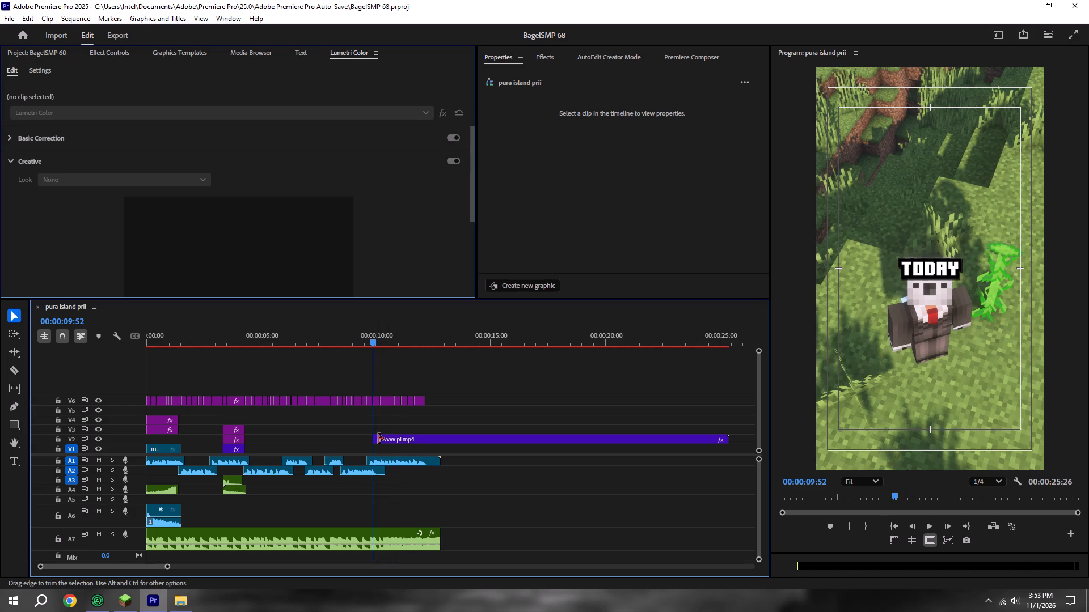
drag(378, 439, 389, 440)
key(ctrl+s)
click(415, 440)
drag(729, 437, 412, 450)
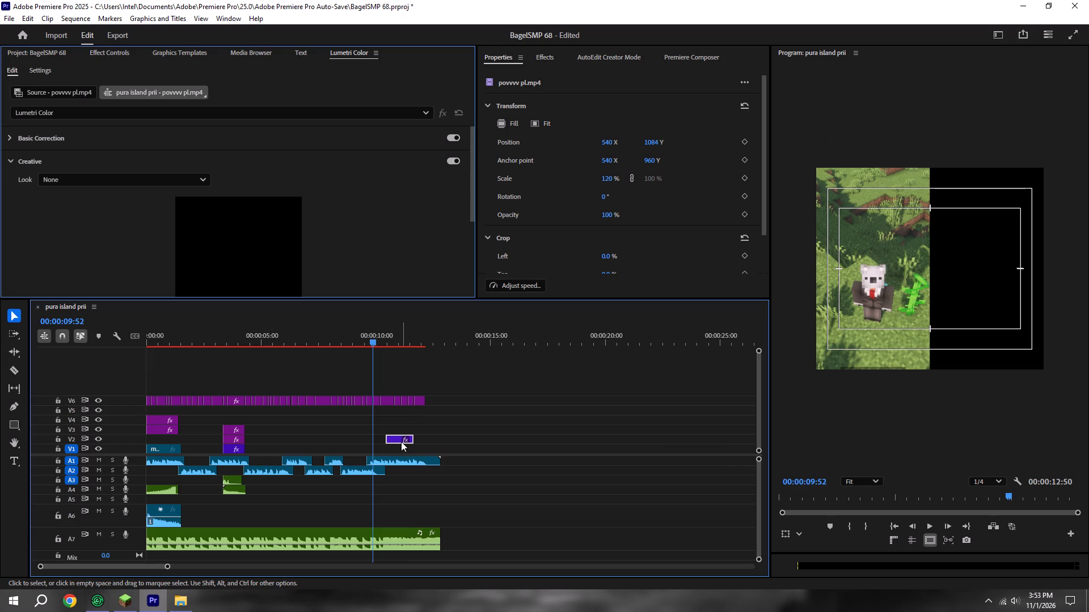
Move the trimmed povvvv pl.mp4 clip along V2 to start at 00:00:01:33, right where the mace clip ends.
drag(399, 436, 190, 433)
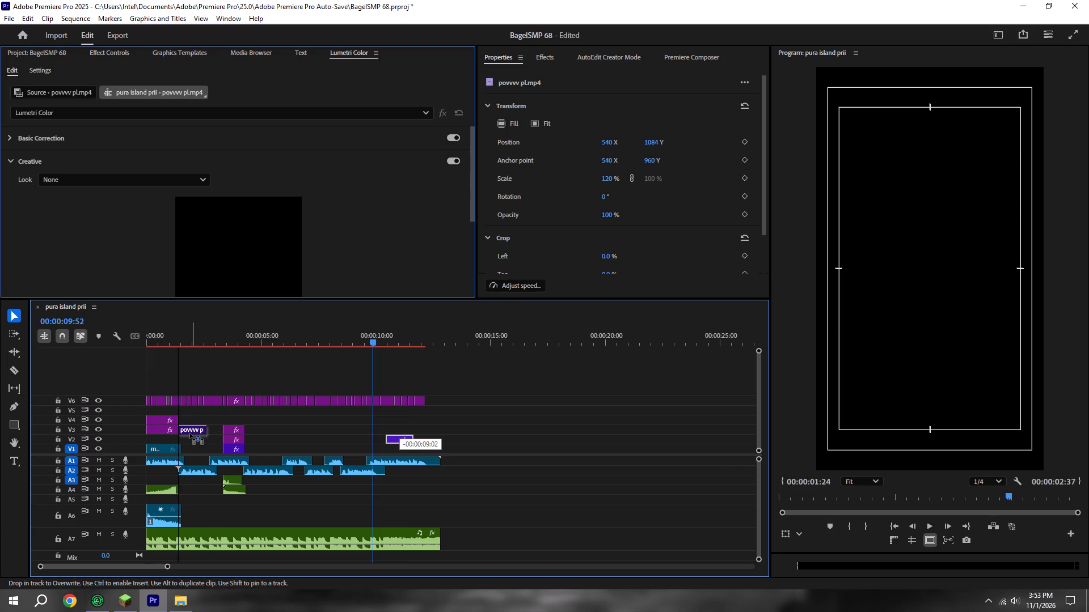
drag(190, 433, 195, 436)
alt+scroll(187, 434, up, 19)
shift+drag(285, 336, 286, 334)
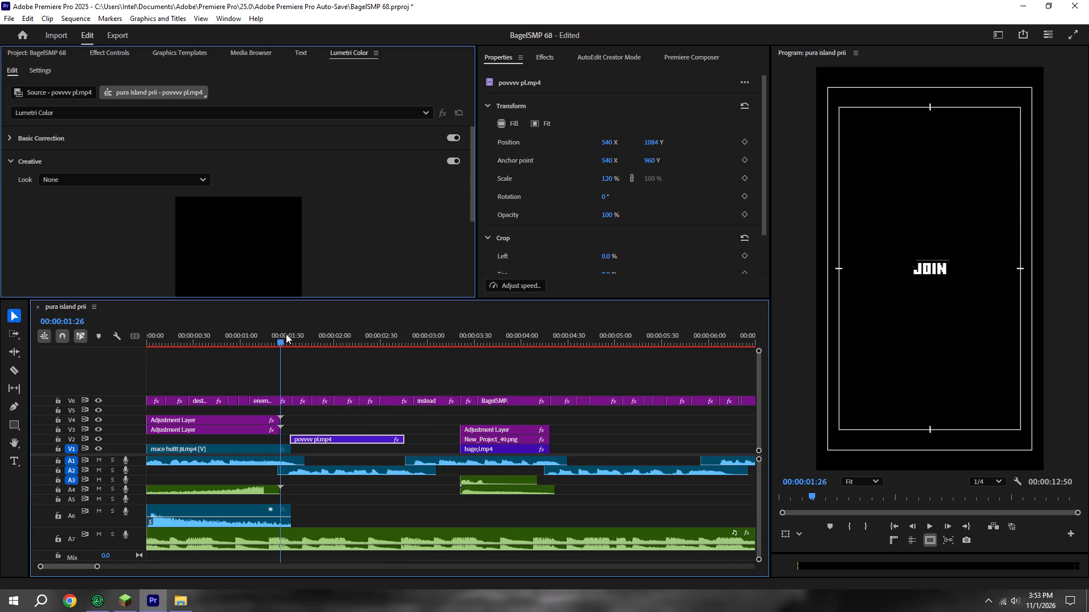
shift+drag(286, 334, 298, 333)
alt+scroll(302, 406, up, 7)
drag(293, 438, 298, 438)
Extend the povvvv pl.mp4 clip's end to the start of bagel.mp4, move it down to V1, and save the project.
key(space)
scroll(301, 411, down, 7)
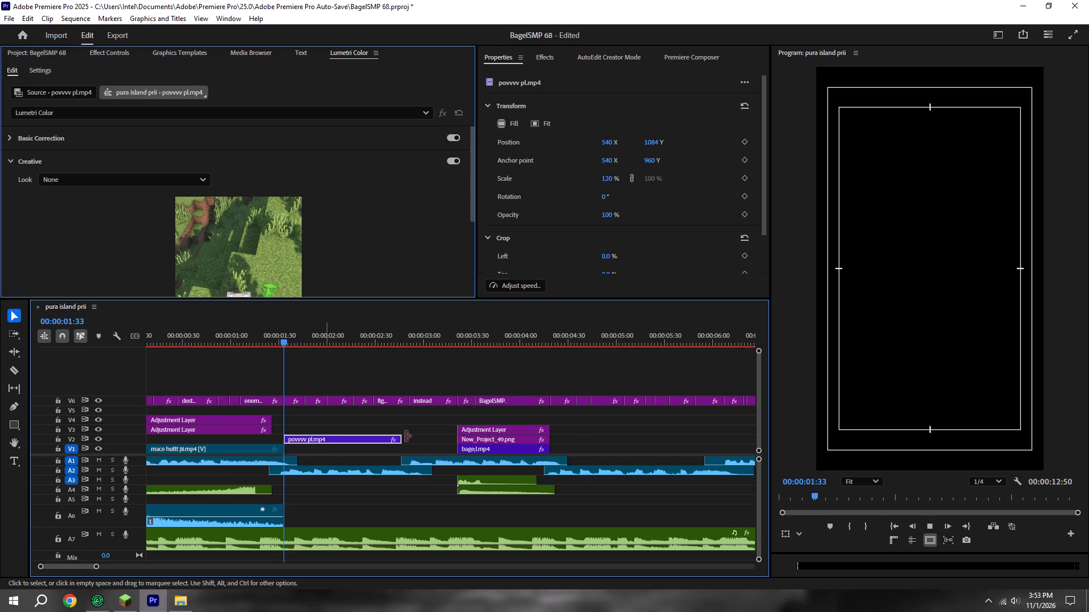
click(395, 439)
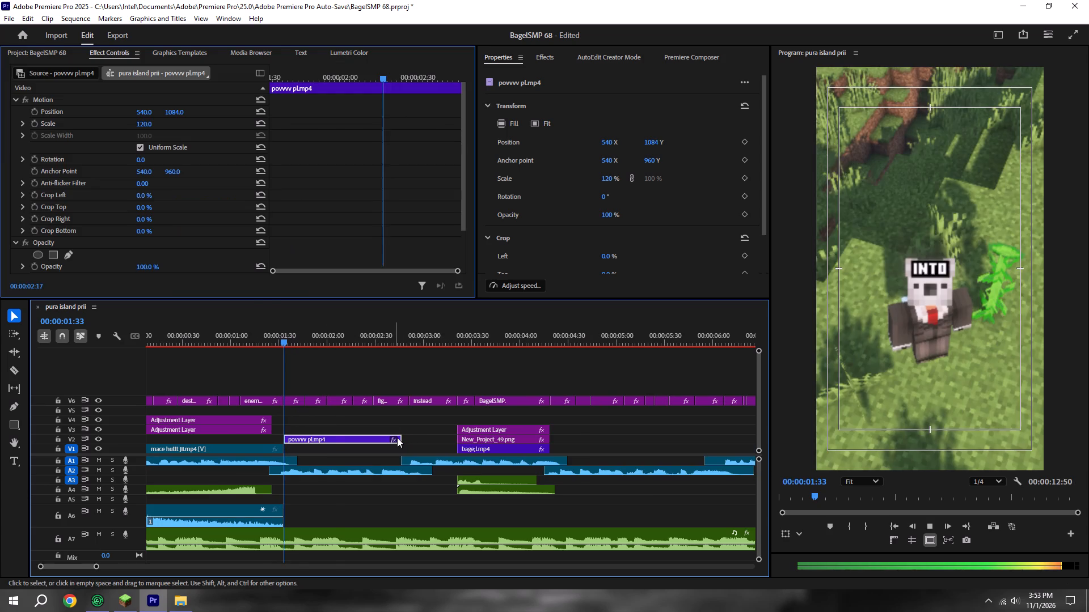
click(397, 437)
drag(401, 437, 525, 457)
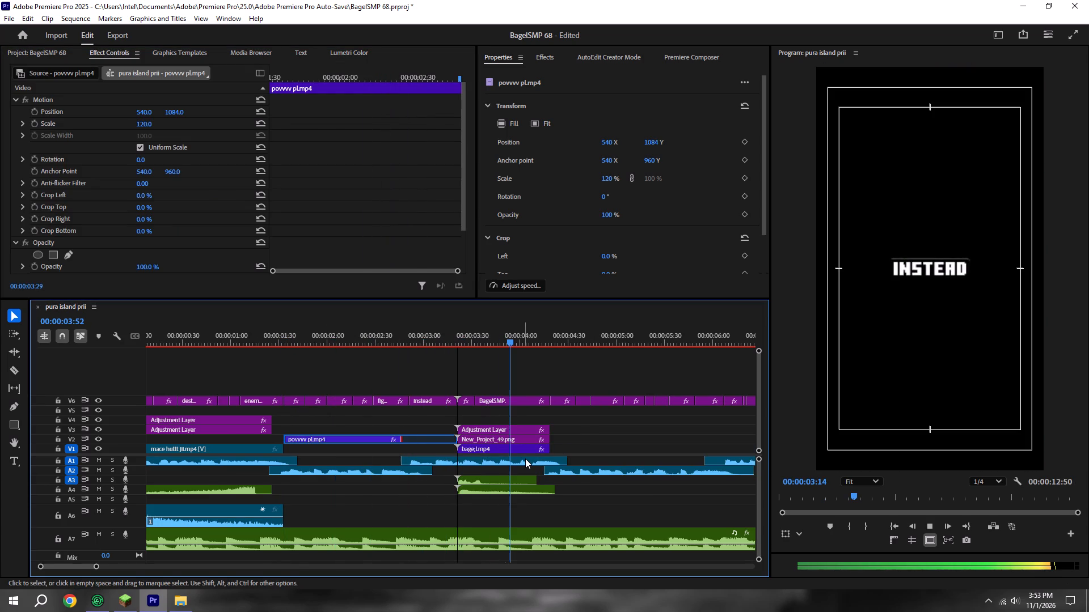
key(space)
drag(340, 443, 340, 451)
key(ctrl+s)
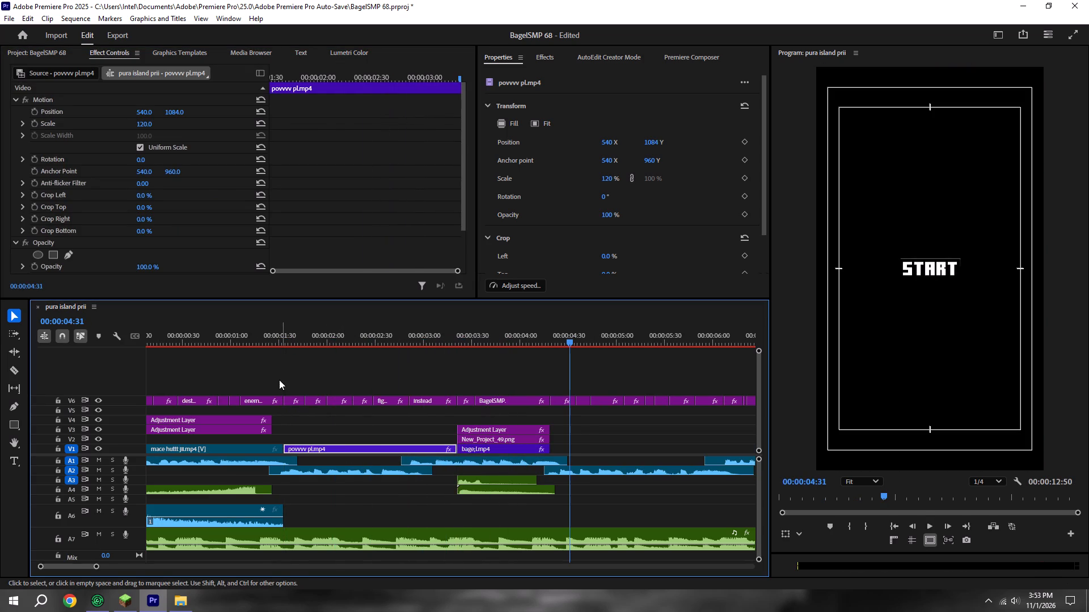
Play back the cut from the mace clip into povvvv pl.mp4, starting at 00:00:01:26.
shift+click(277, 335)
alt+scroll(276, 335, down, 6)
key(space)
scroll(276, 336, down, 4)
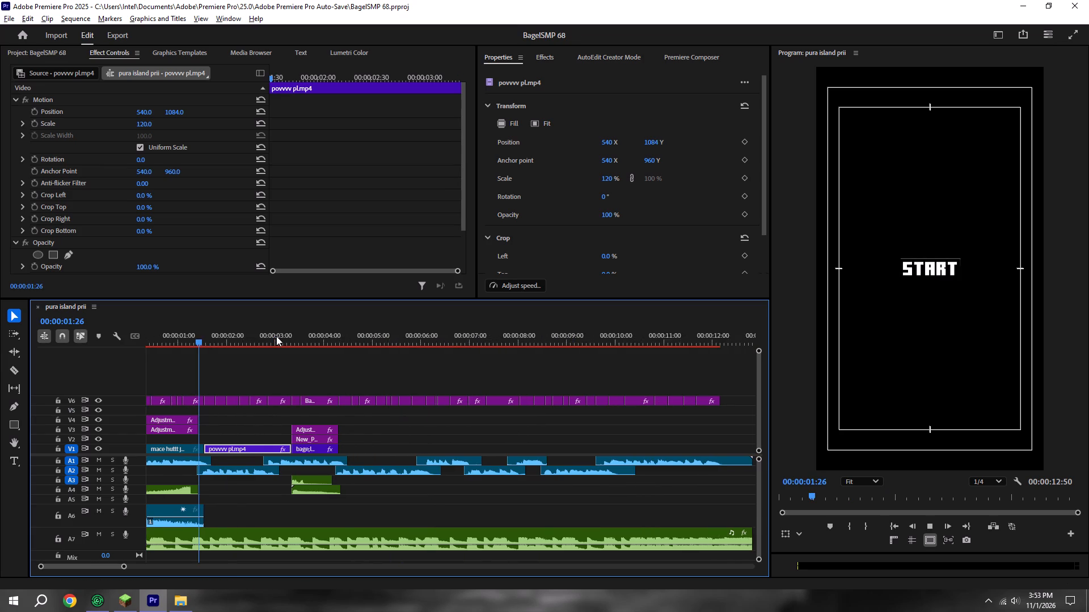
scroll(276, 336, down, 1)
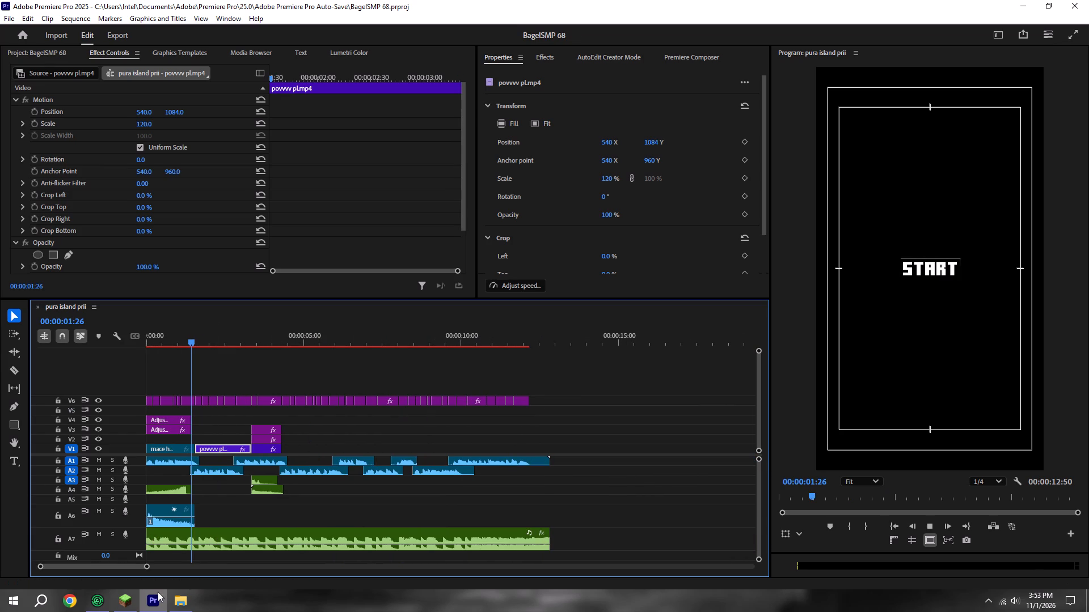
Close the Modrinth App running in the background, return to Premiere Pro, and reset the graphics driver.
click(113, 602)
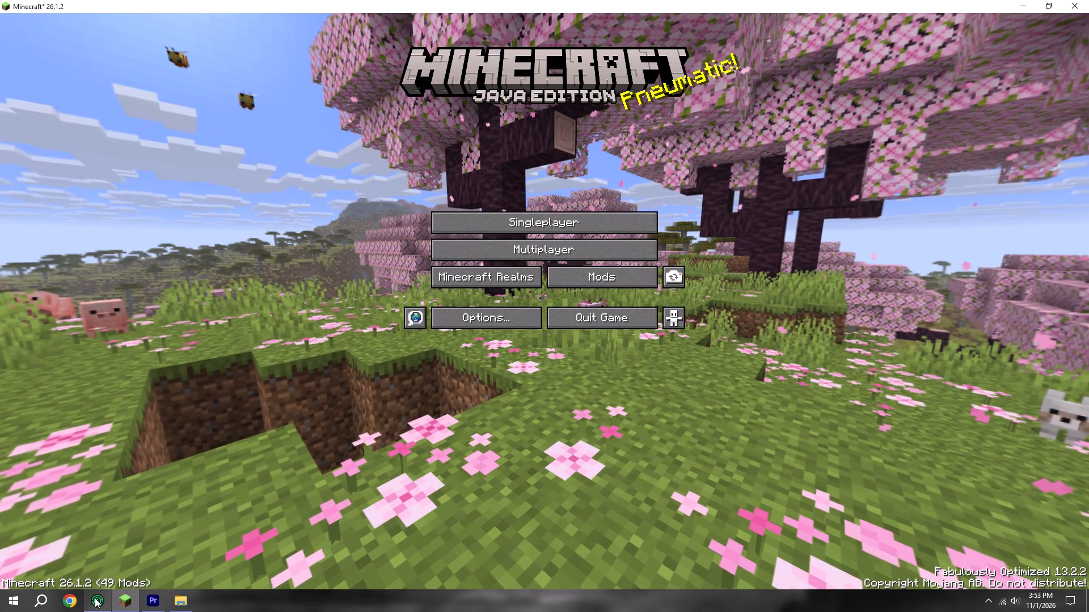
right_click(95, 598)
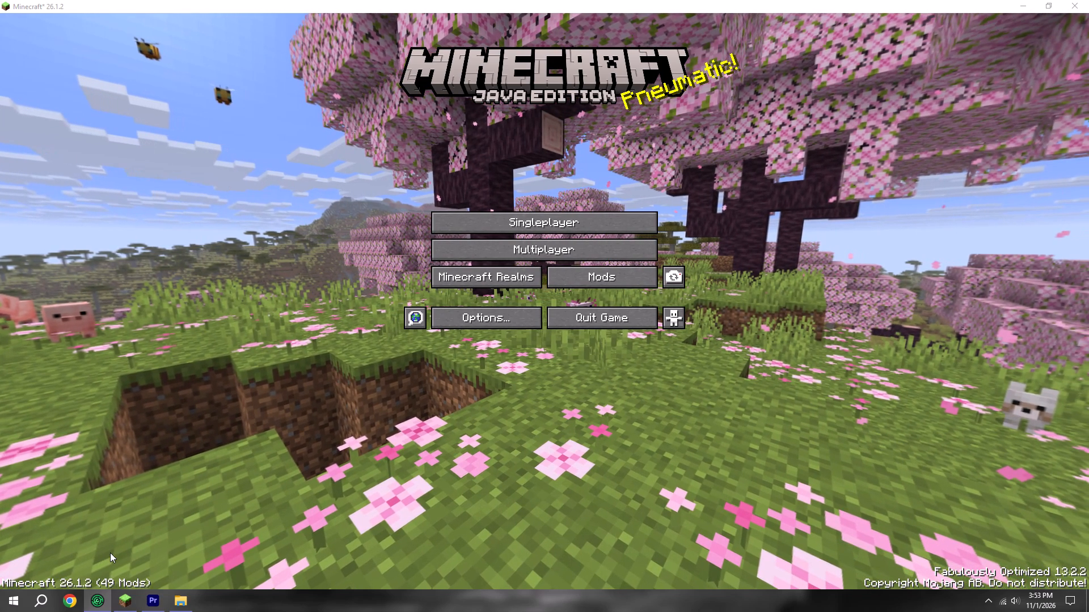
click(94, 572)
click(132, 597)
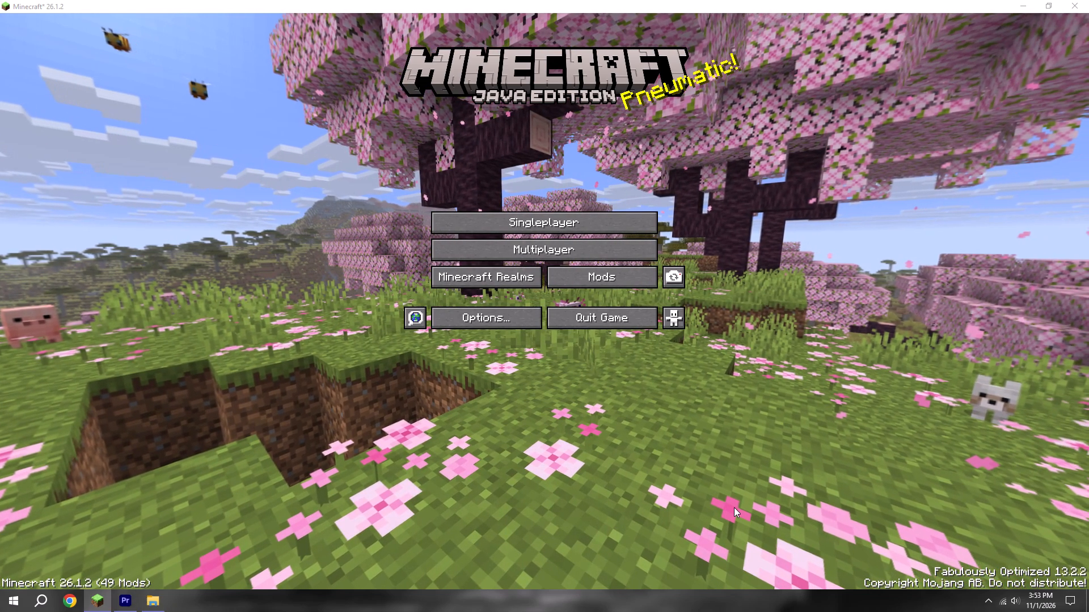
key(ctrl+shift+super+b)
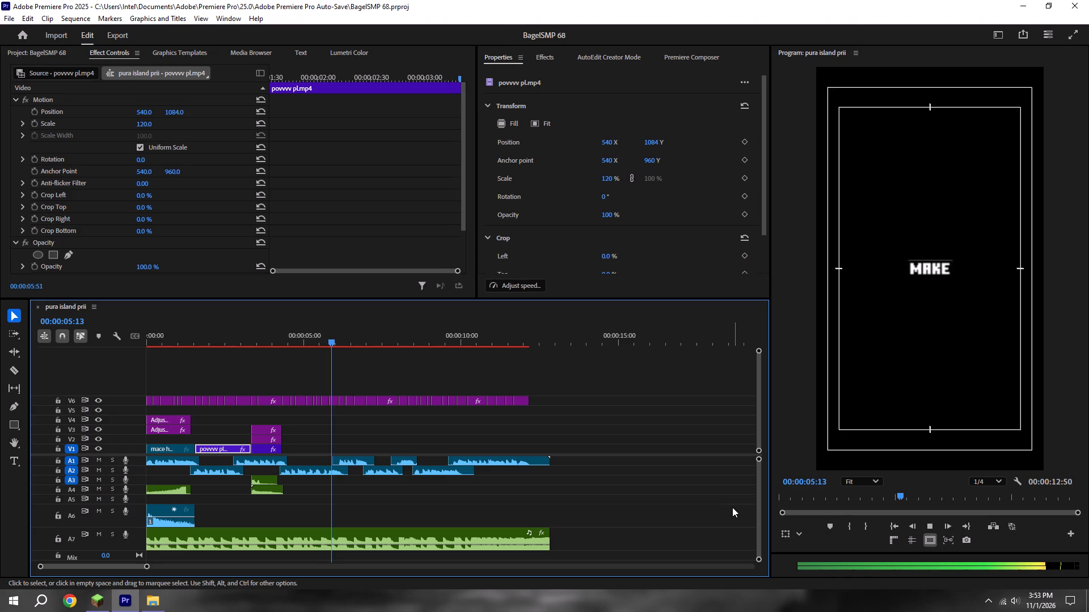
Save the project and preview the pura island prii sequence from its beginning.
alt+scroll(412, 342, down, 6)
key(ctrl+s)
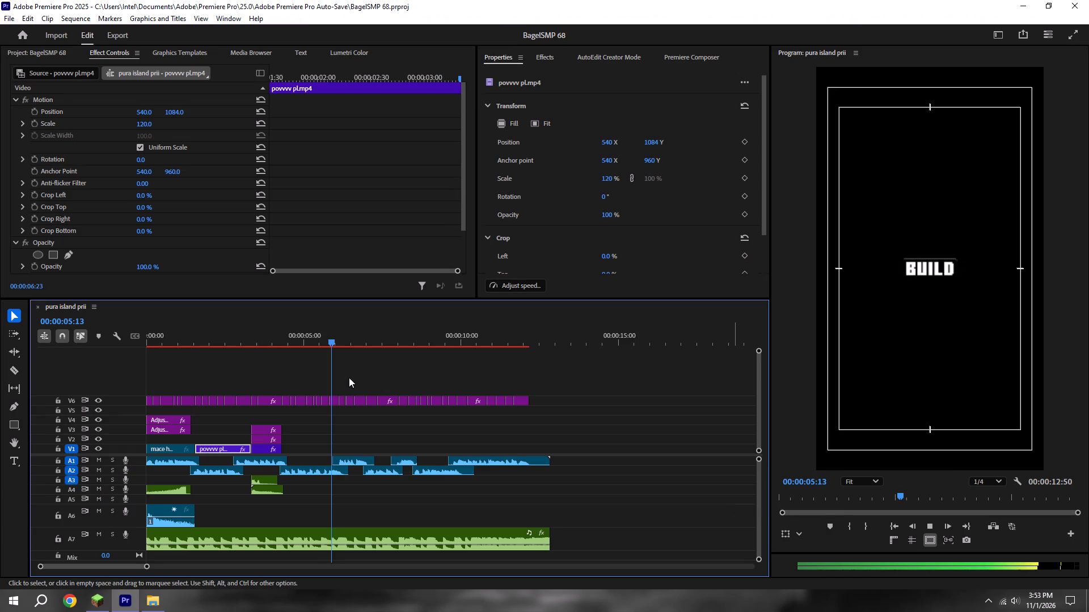
click(891, 525)
key(space)
alt+scroll(441, 460, up, 11)
scroll(382, 445, up, 18)
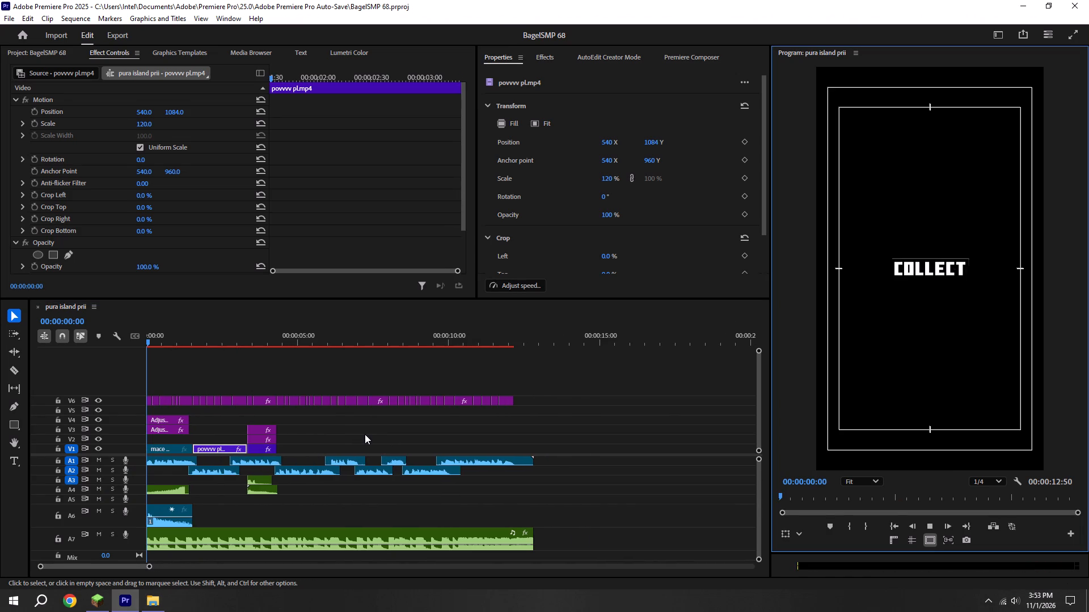
click(365, 434)
click(365, 434)
key(space)
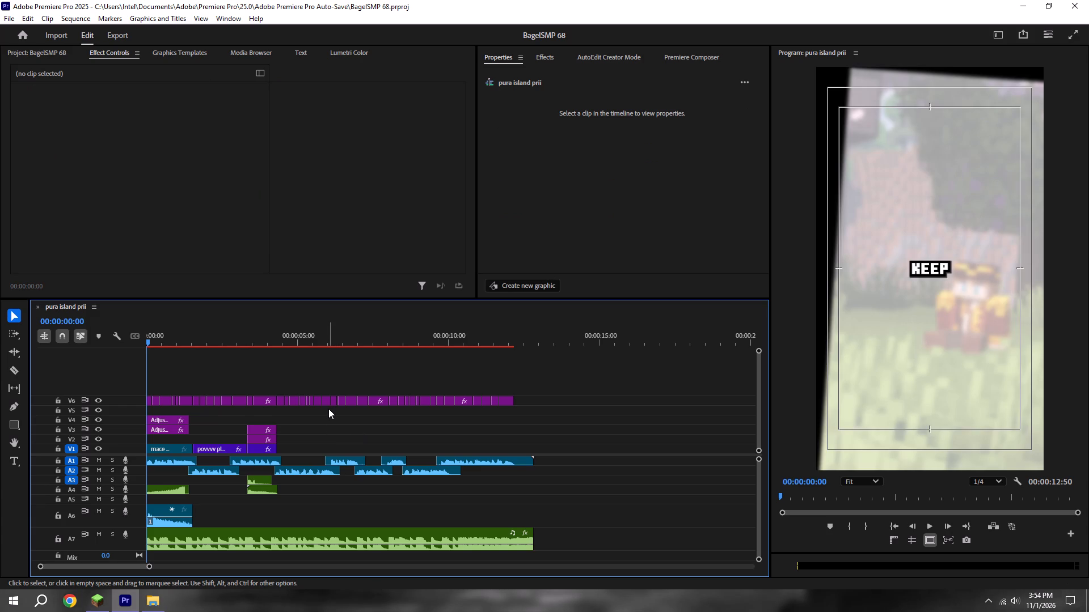
key(space)
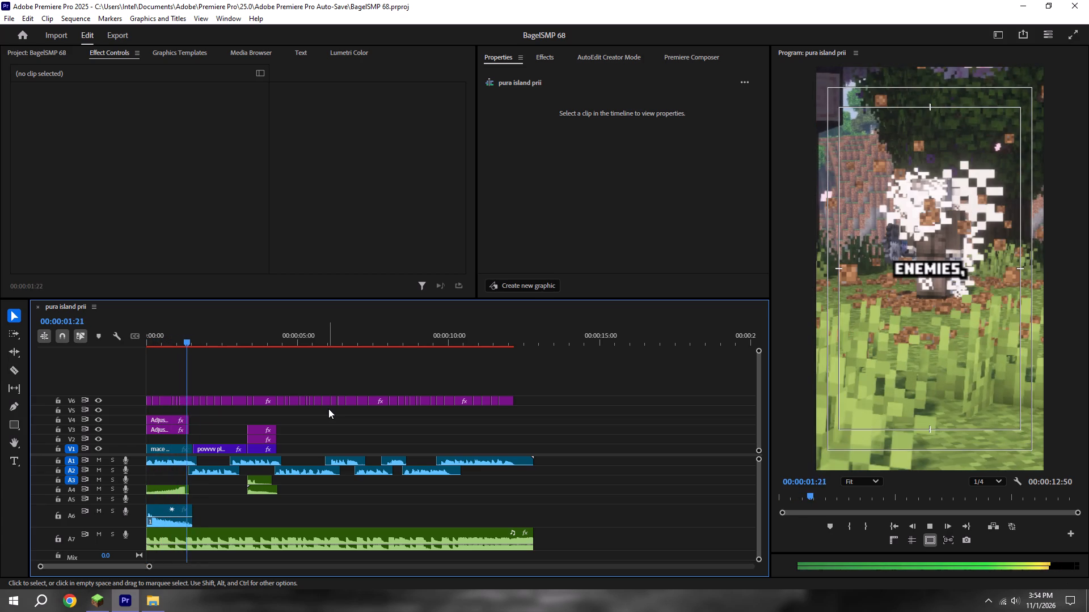
key(space)
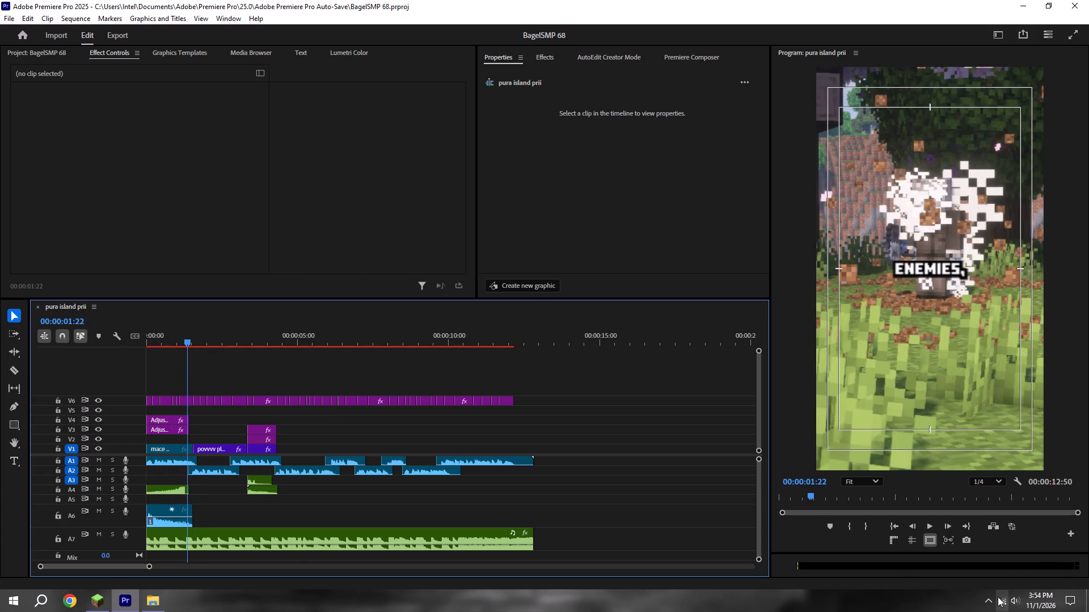
Exit the Lively wallpaper app and close Minecraft.
click(991, 598)
right_click(1003, 547)
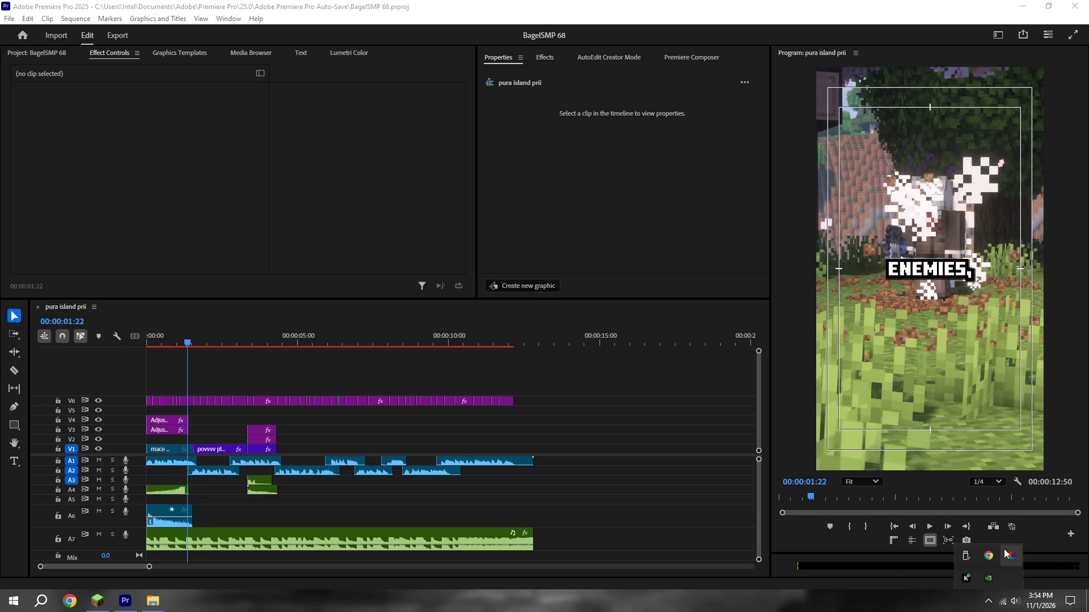
drag(940, 543, 930, 543)
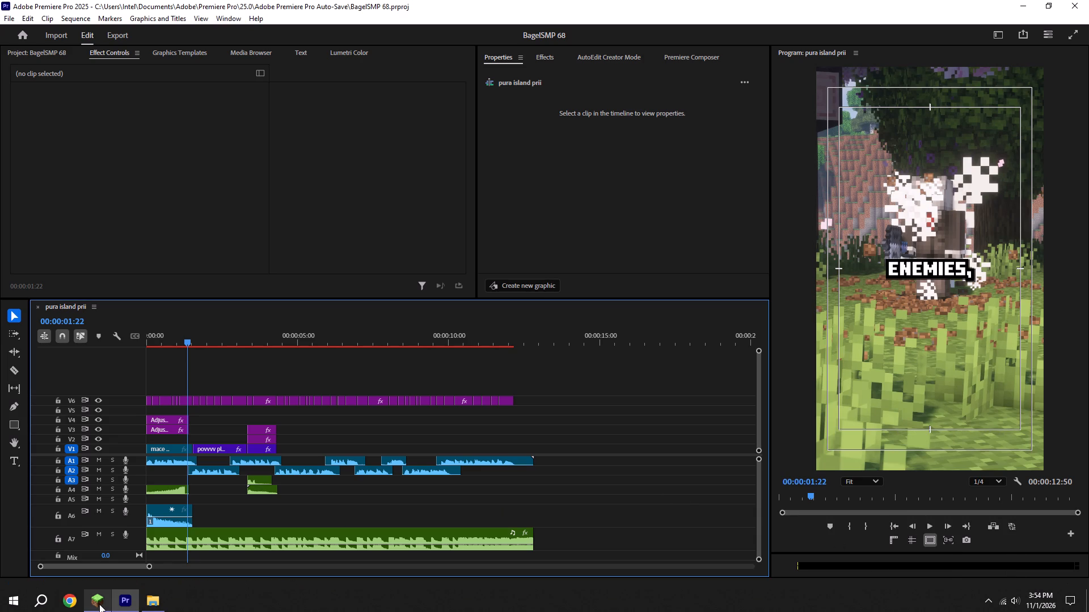
right_click(99, 604)
click(79, 579)
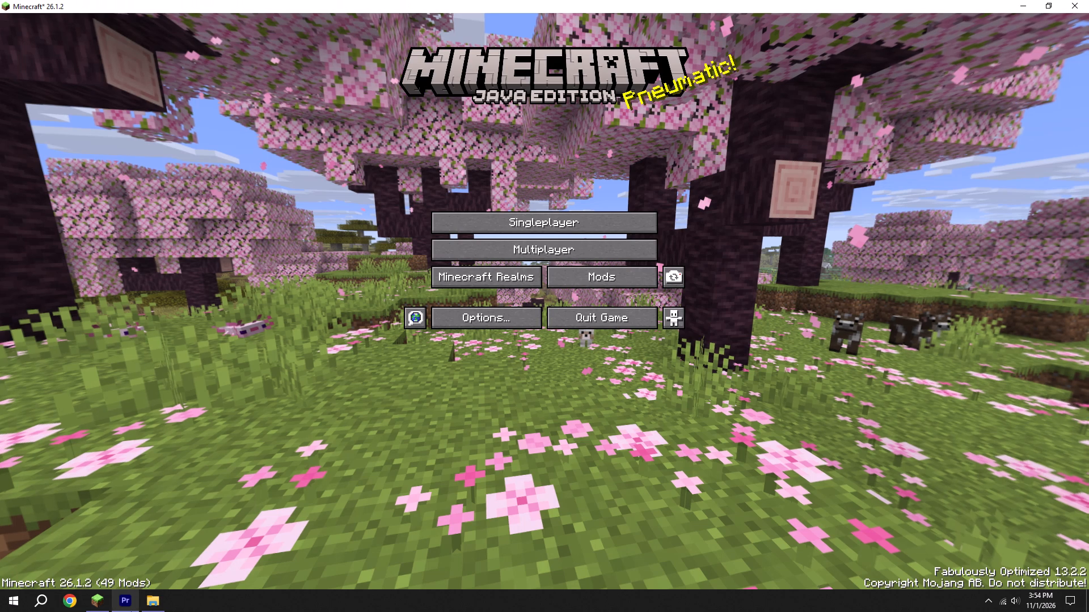
Reset the graphics driver and play the sequence again from 00:00:00:00.
drag(183, 338, 76, 332)
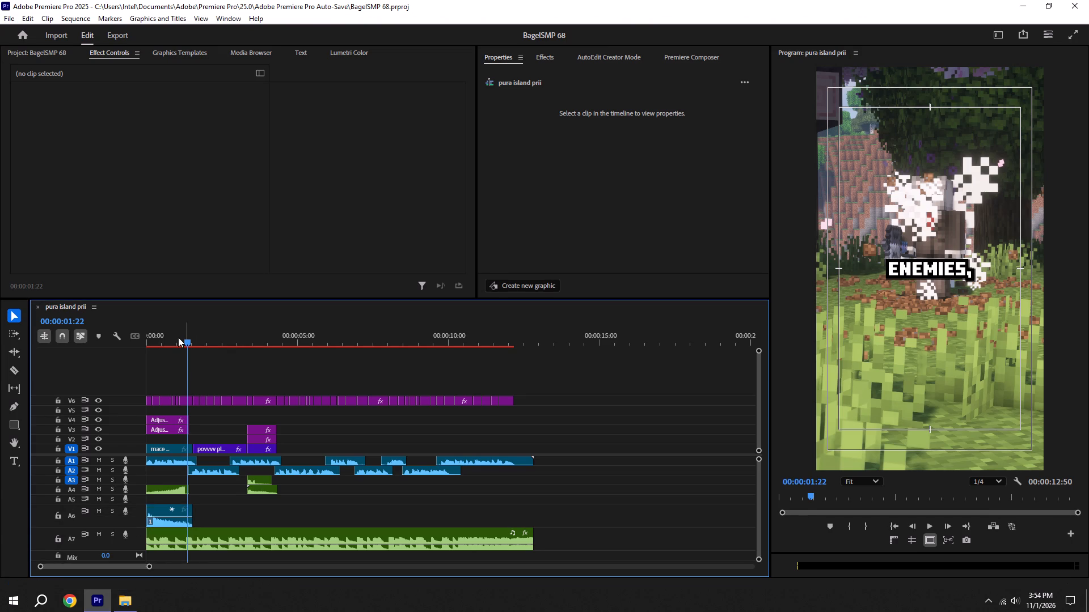
key(ctrl+shift+super+b)
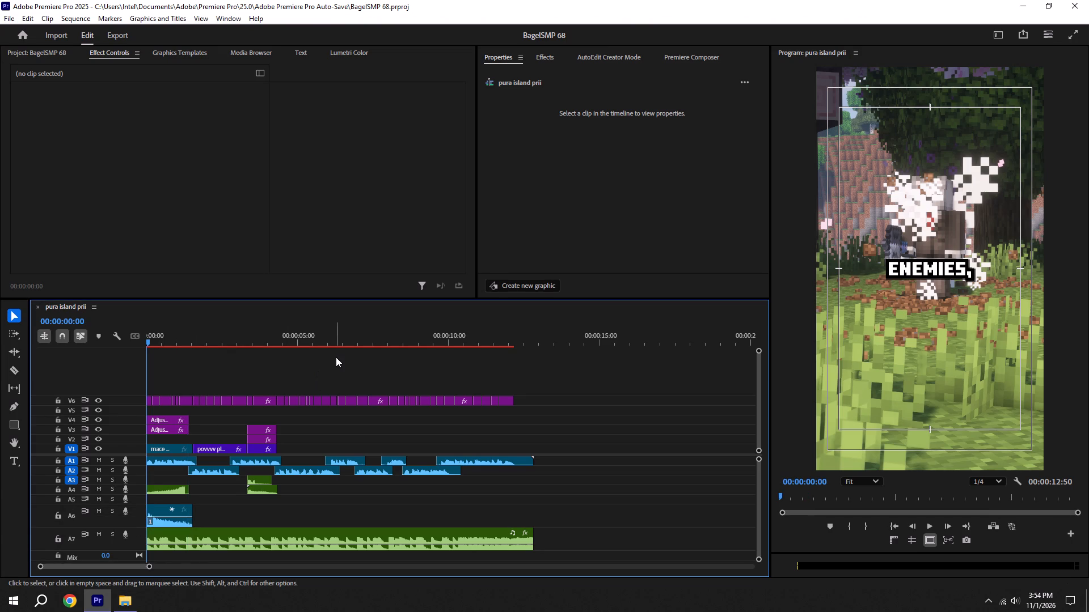
key(space)
alt+scroll(259, 419, up, 12)
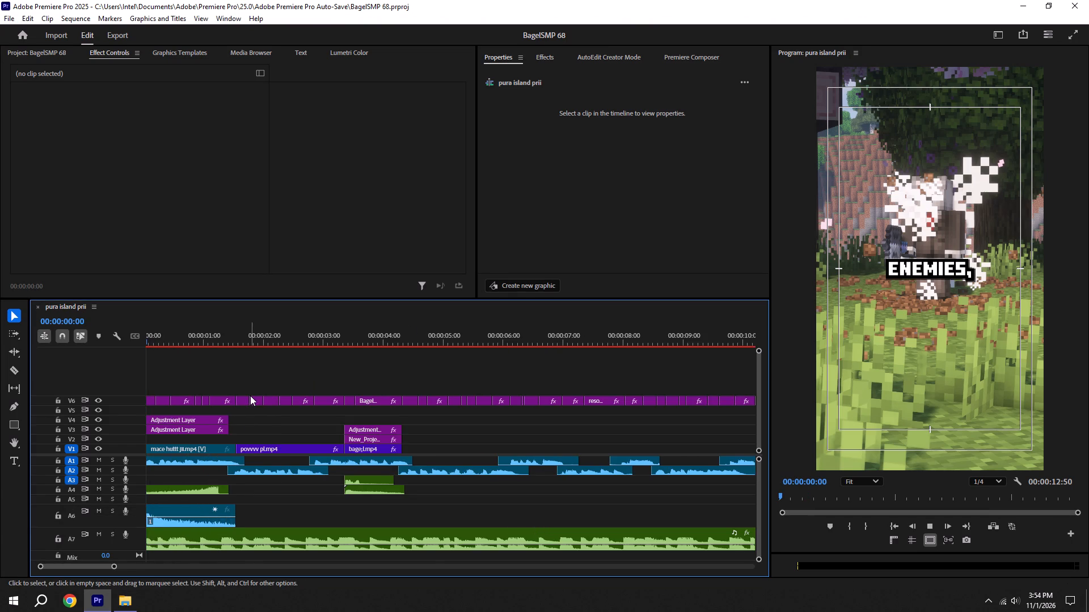
scroll(250, 394, up, 5)
alt+scroll(251, 392, down, 8)
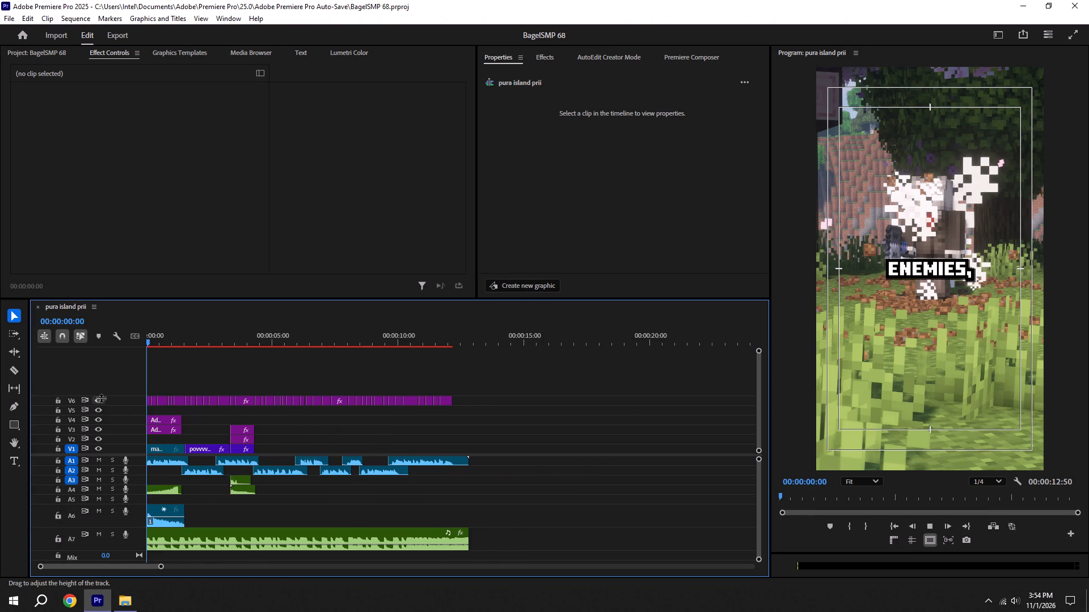
click(492, 419)
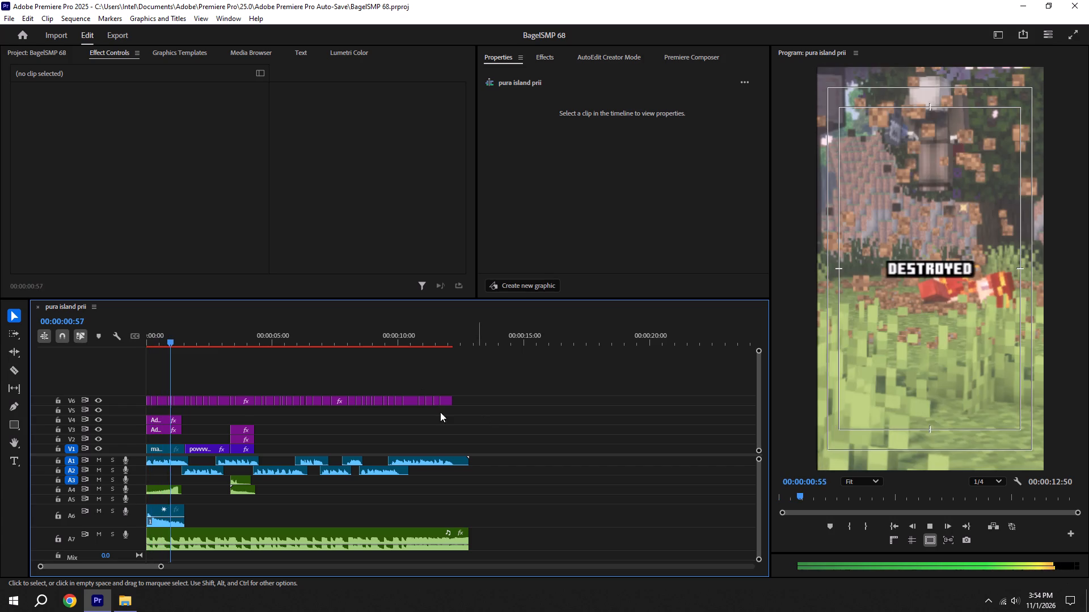
key(space)
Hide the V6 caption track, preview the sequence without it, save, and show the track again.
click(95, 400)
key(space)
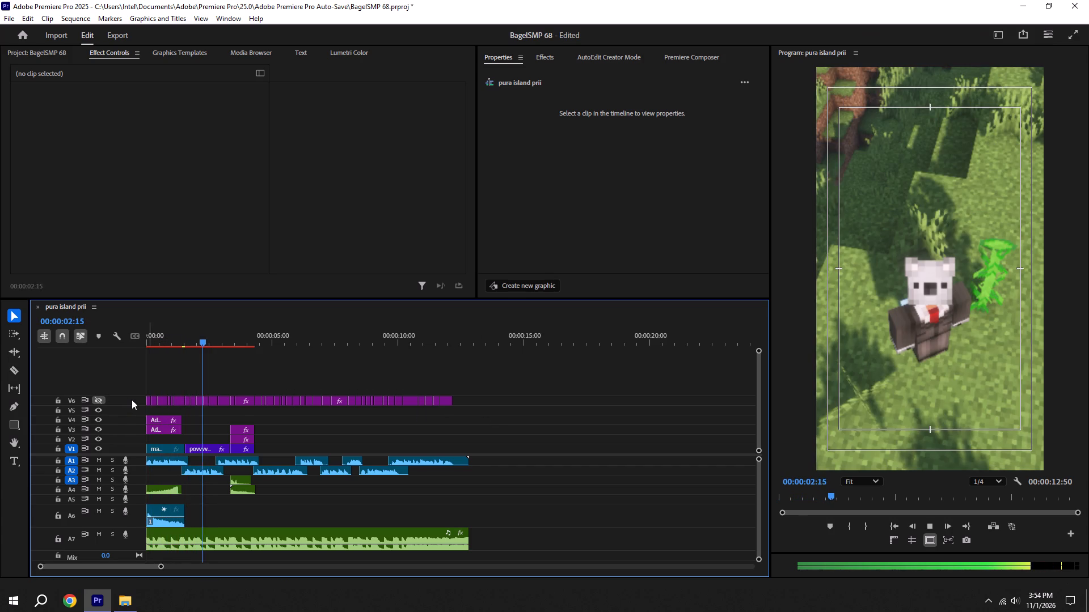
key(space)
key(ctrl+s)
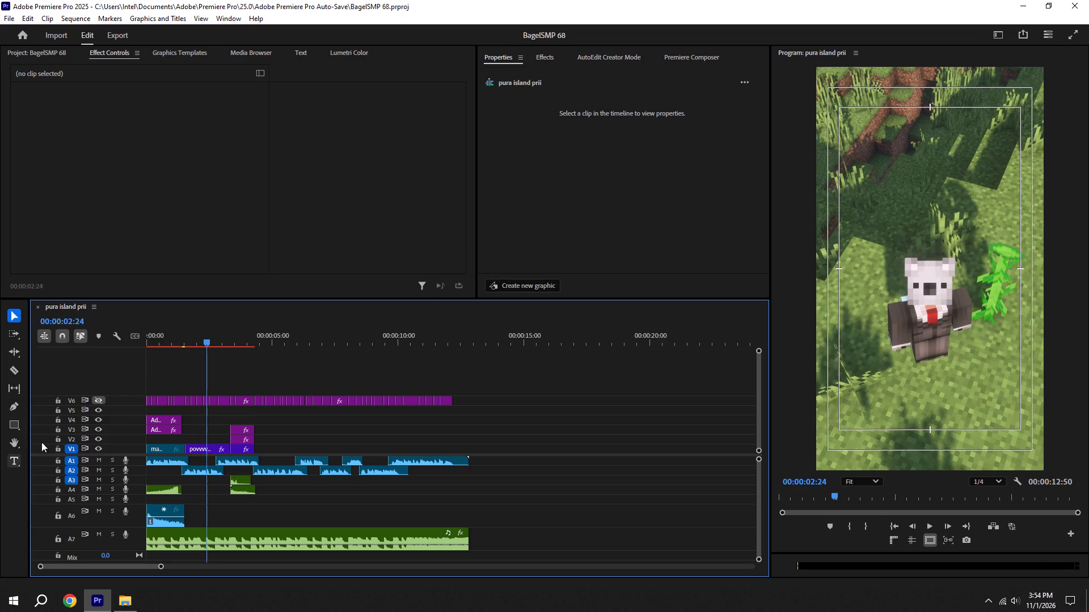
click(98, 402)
Restart Adobe Premiere Pro 2025, saving the changes to BagelSMP 68.prproj on closing.
click(1088, 0)
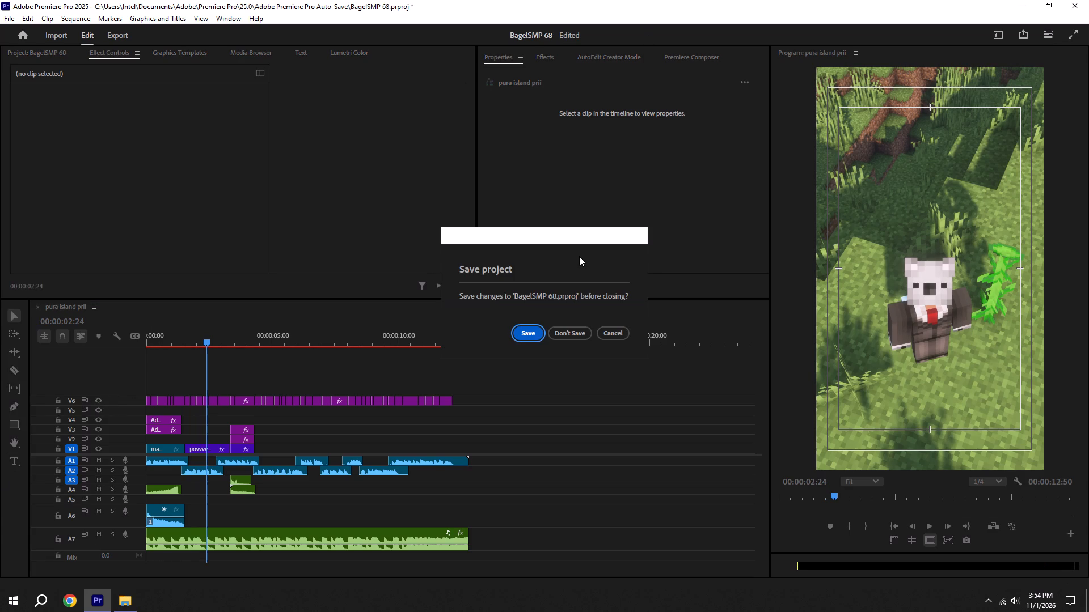
click(525, 330)
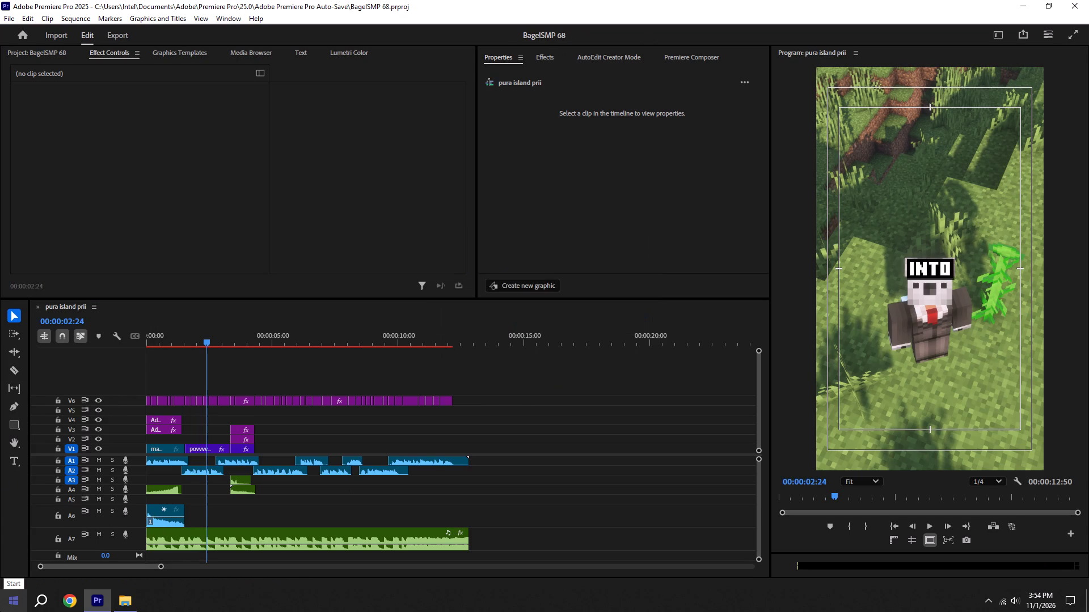
click(0, 611)
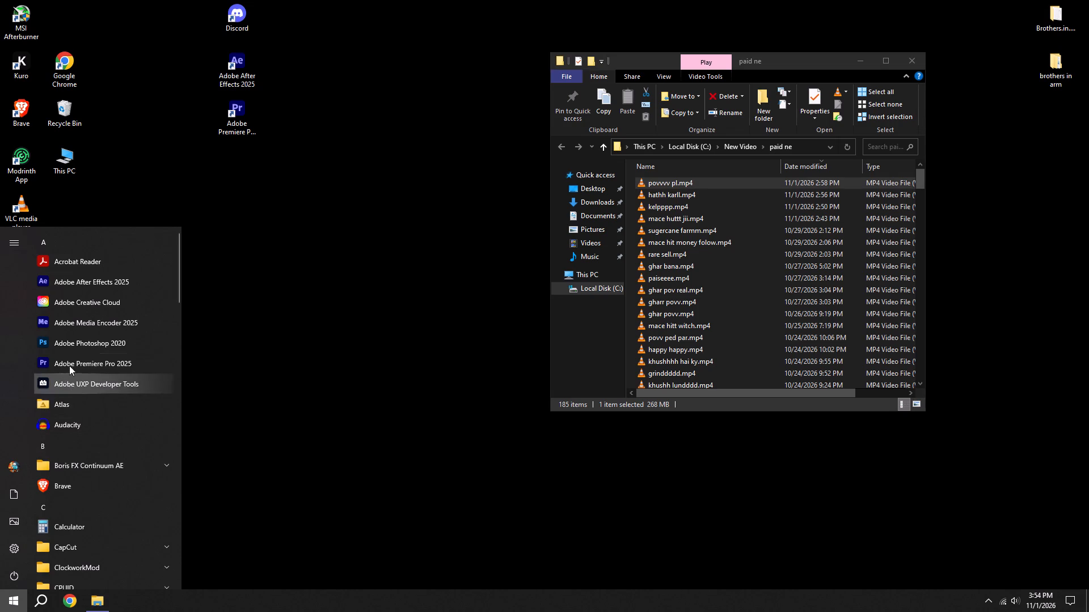
click(71, 358)
click(87, 609)
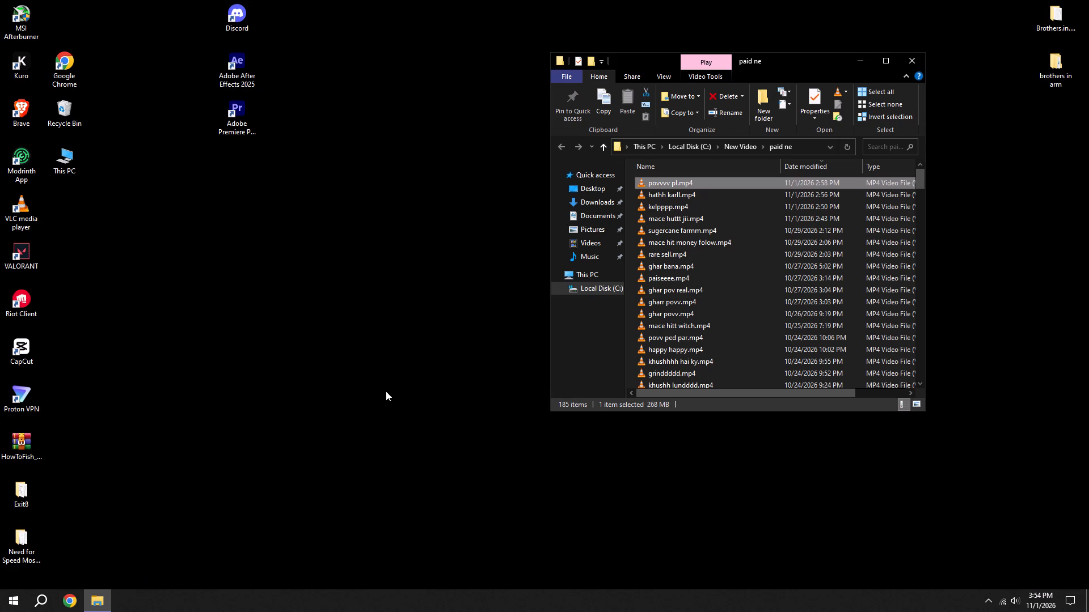
Reopen the recent project BagelSMP 68 in Premiere Pro.
click(870, 59)
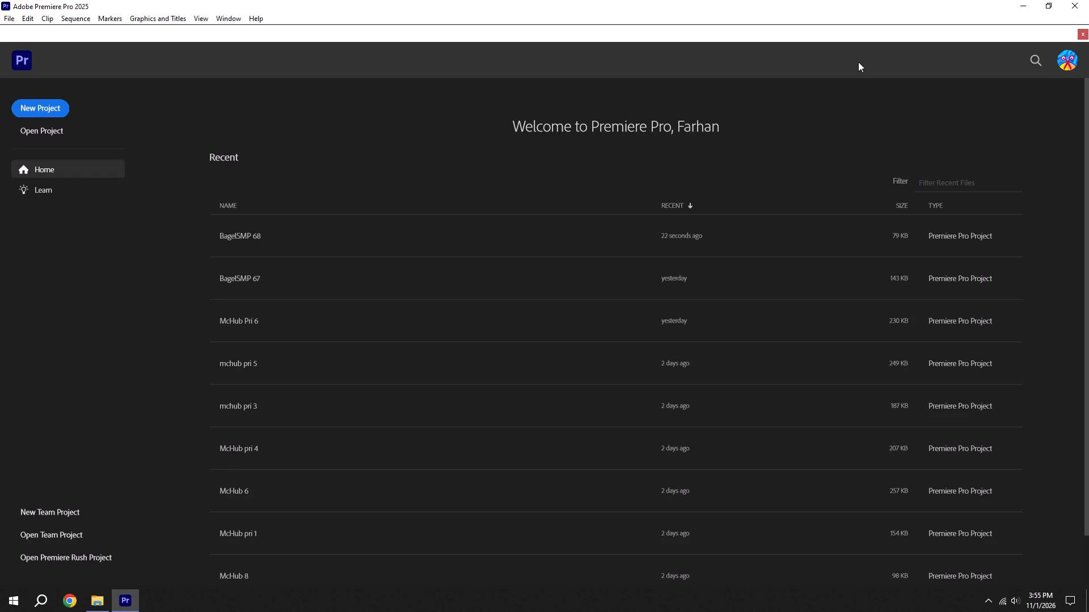
click(364, 248)
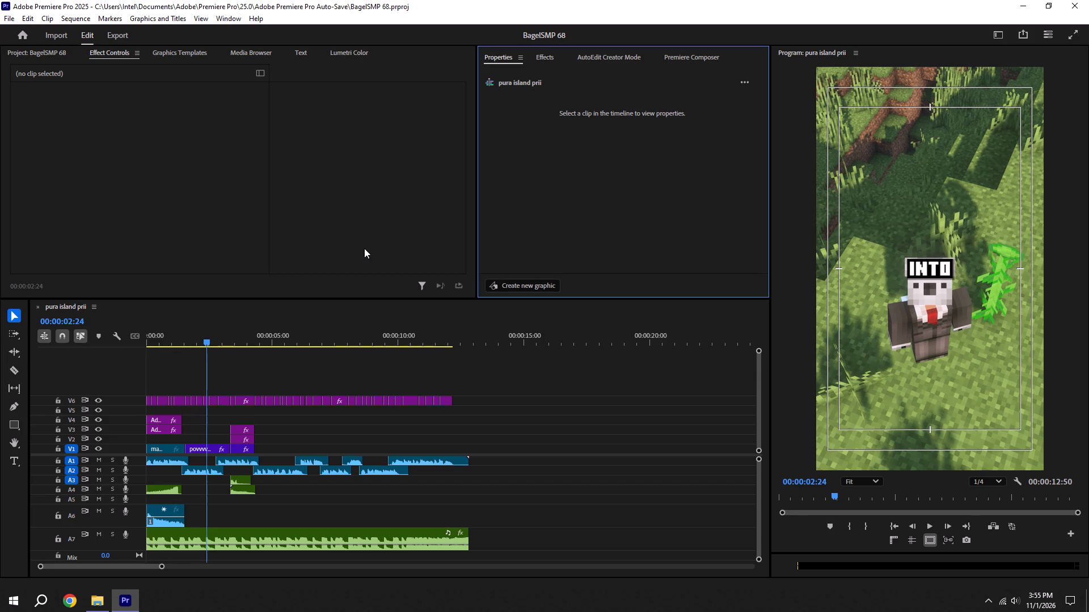
Play the pura island prii sequence from 00:00:00:24 to check playback after the restart.
drag(182, 334, 158, 333)
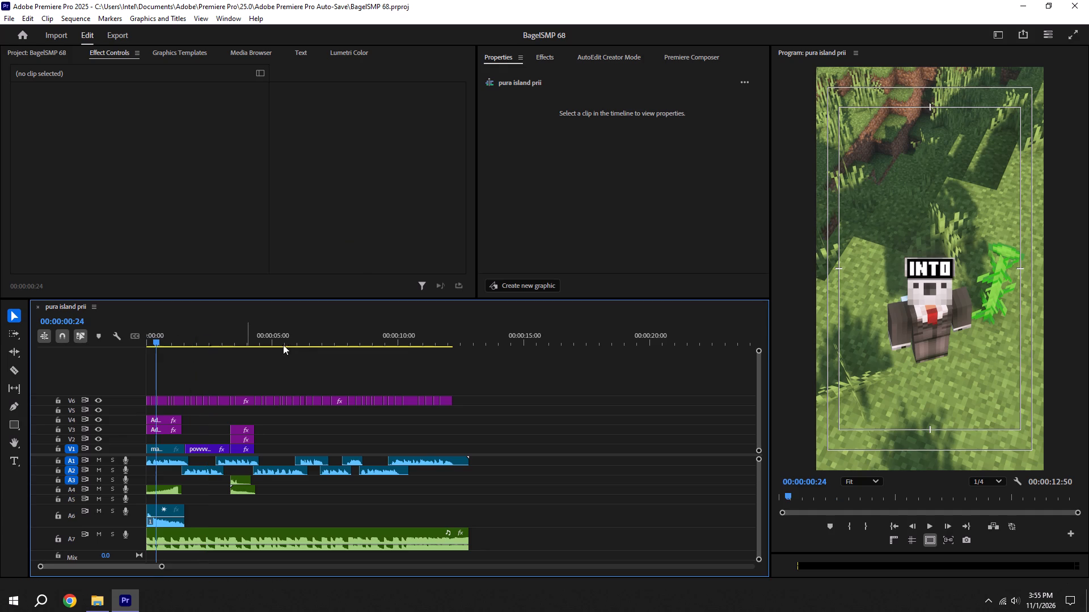
key(space)
alt+scroll(254, 421, up, 12)
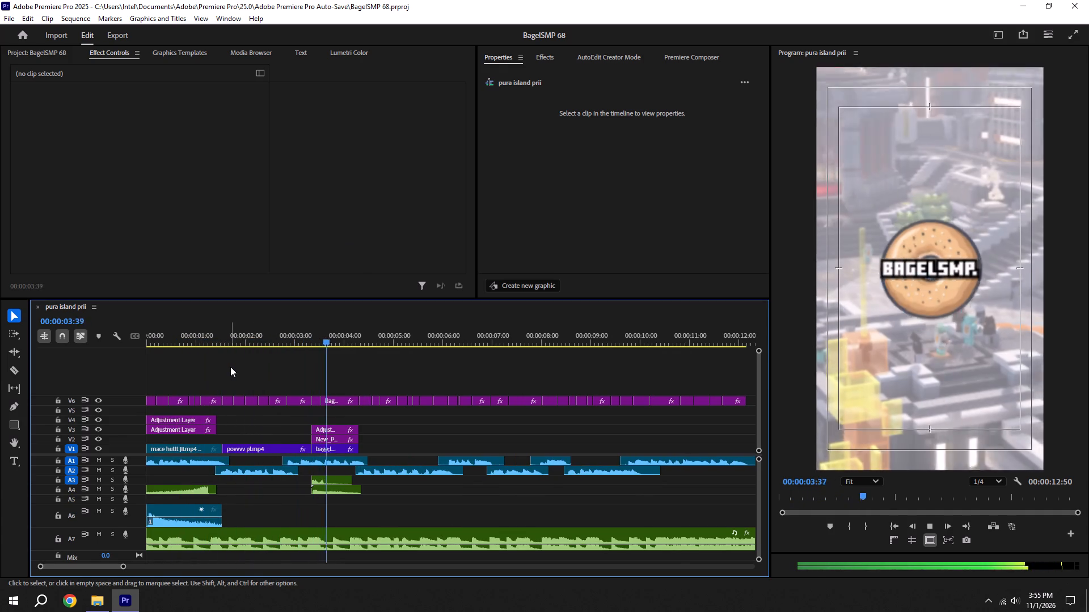
key(space)
key(space)
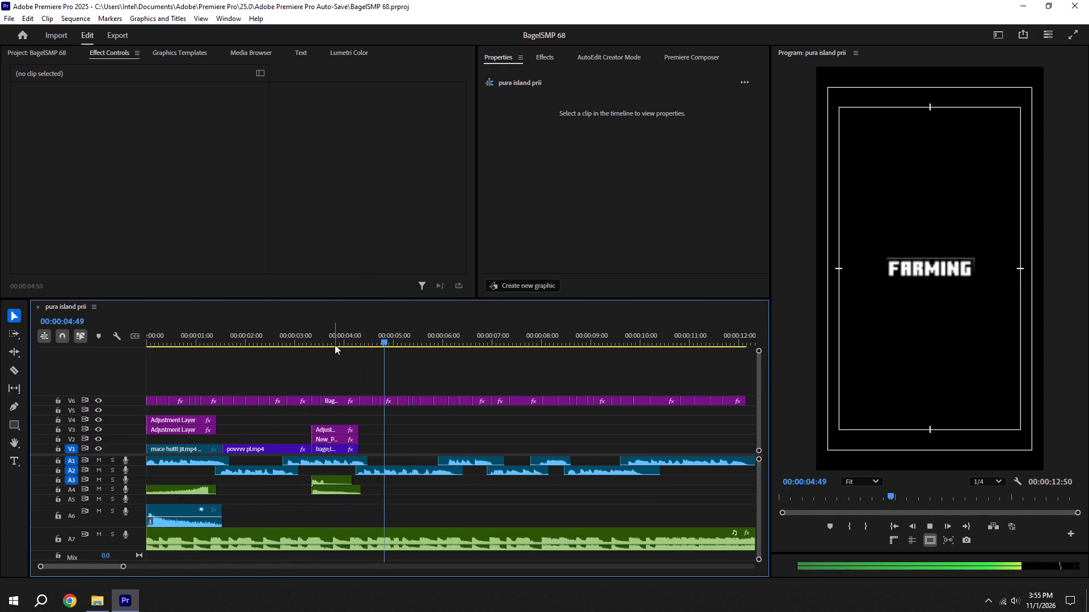
Add kelpppp.mp4 from the paid ne folder to V1, trim about one second off its start, and butt it against the bagel clip.
shift+drag(351, 339, 356, 338)
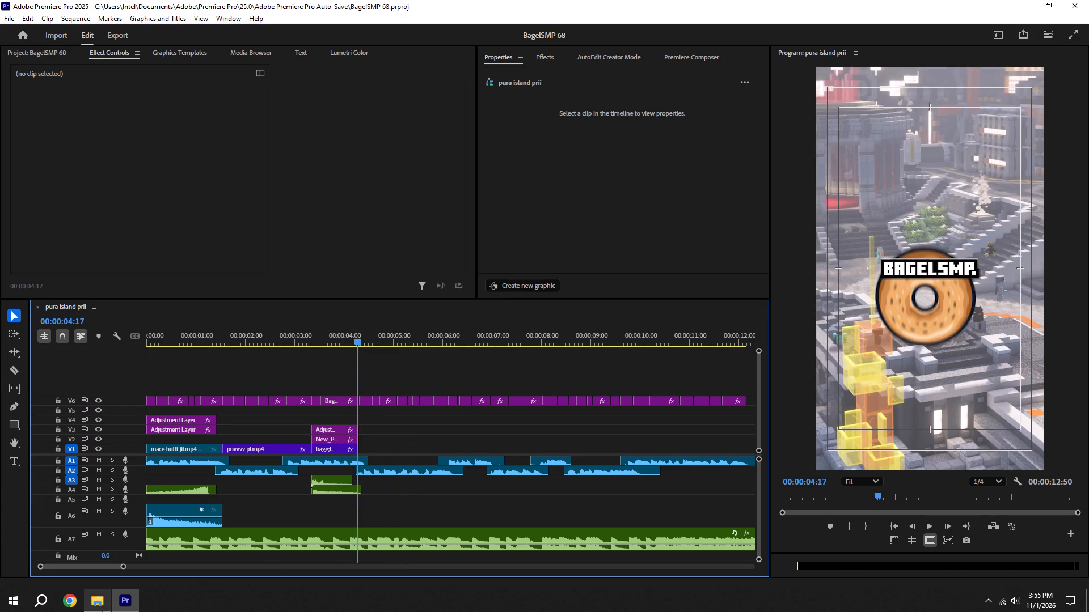
click(100, 605)
drag(662, 207, 526, 450)
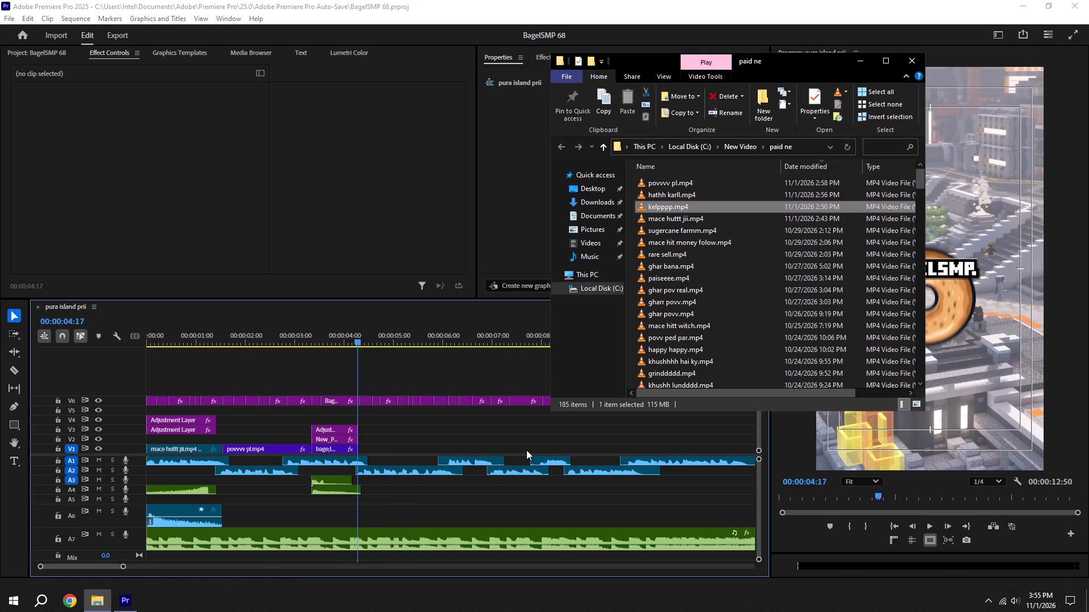
drag(526, 450, 433, 446)
drag(430, 448, 454, 451)
key(ctrl+s)
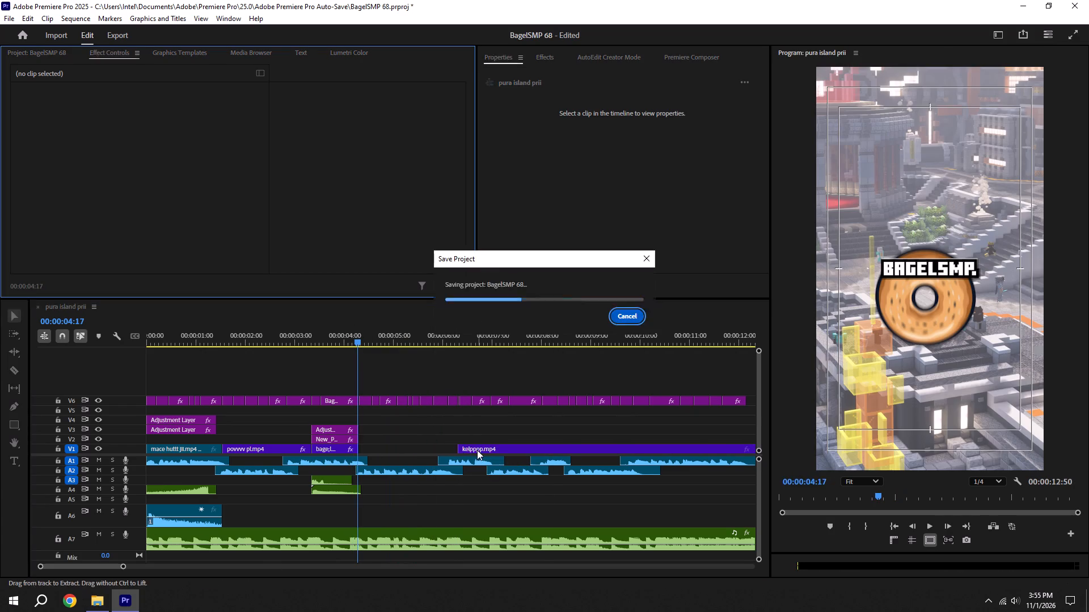
drag(463, 448, 487, 448)
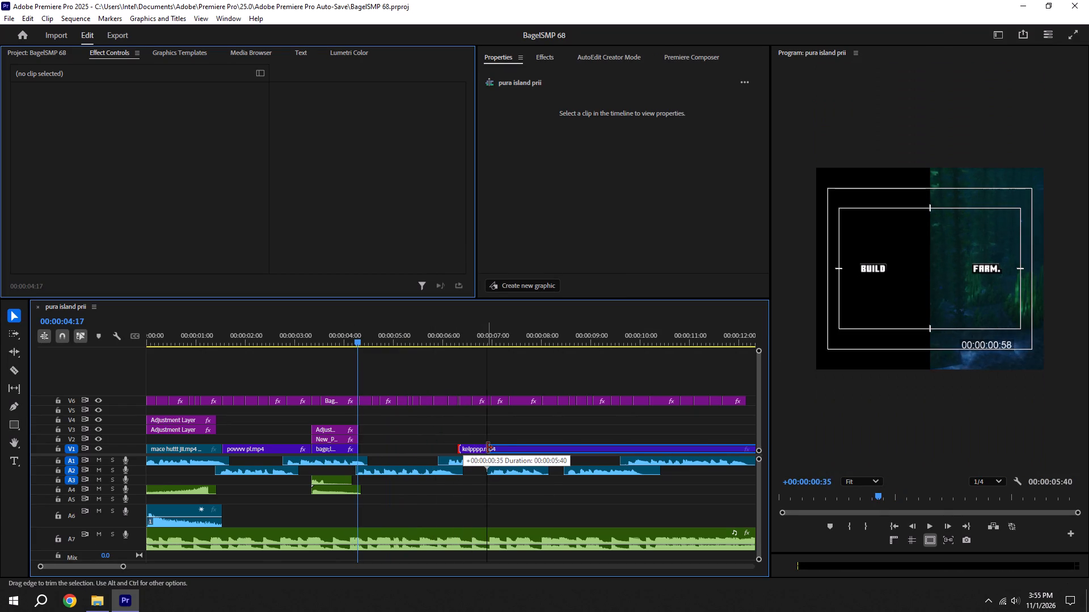
drag(487, 448, 516, 449)
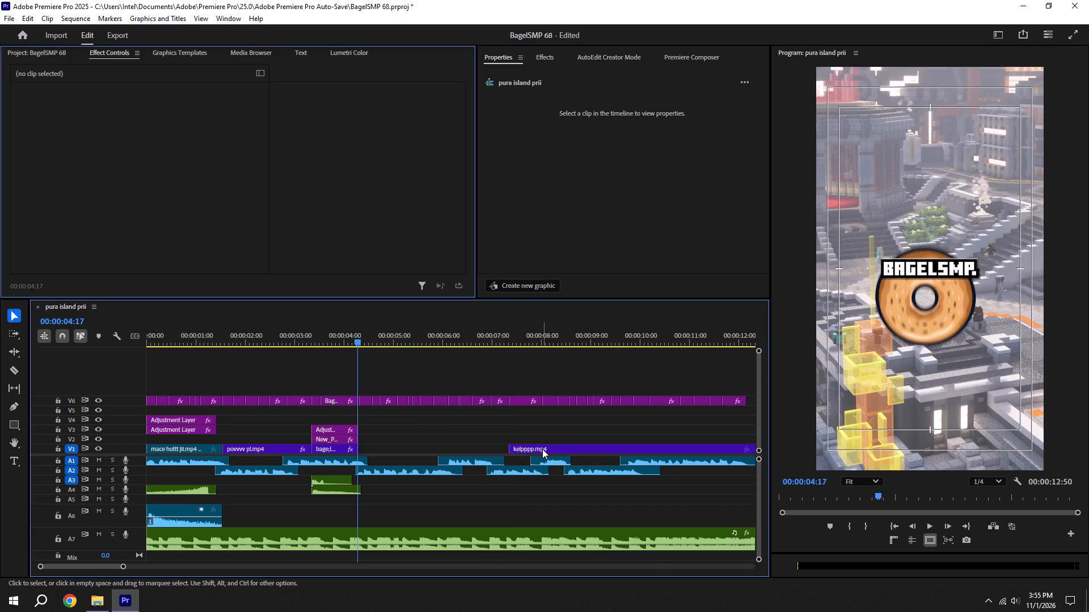
drag(542, 449, 394, 447)
click(395, 432)
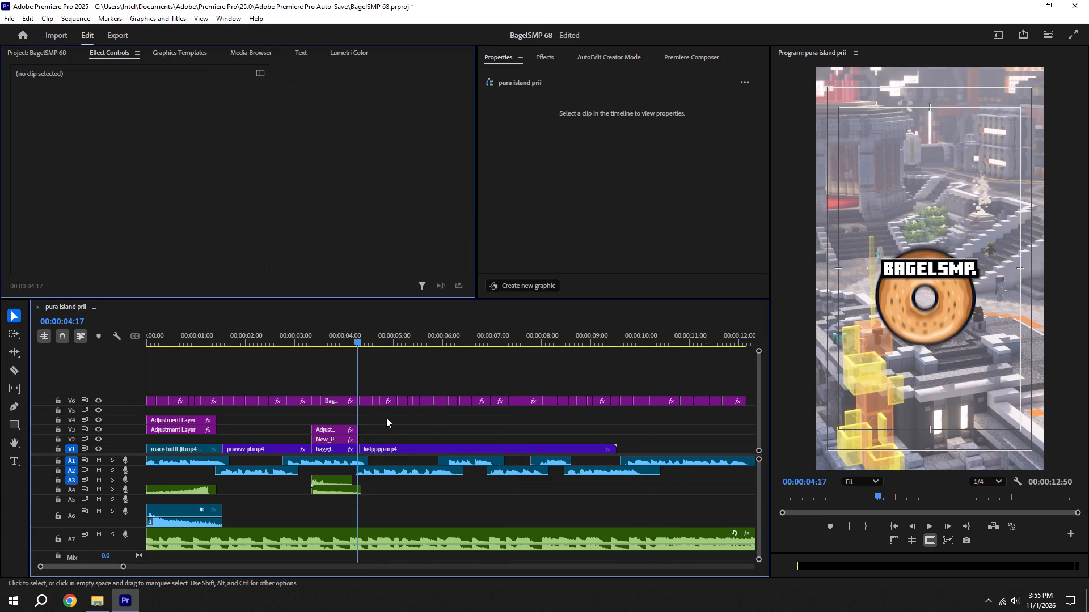
Cut the kelpppp.mp4 clip at 00:00:06:07, where the Build caption starts, delete the remainder, and save.
alt+scroll(381, 418, up, 5)
key(space)
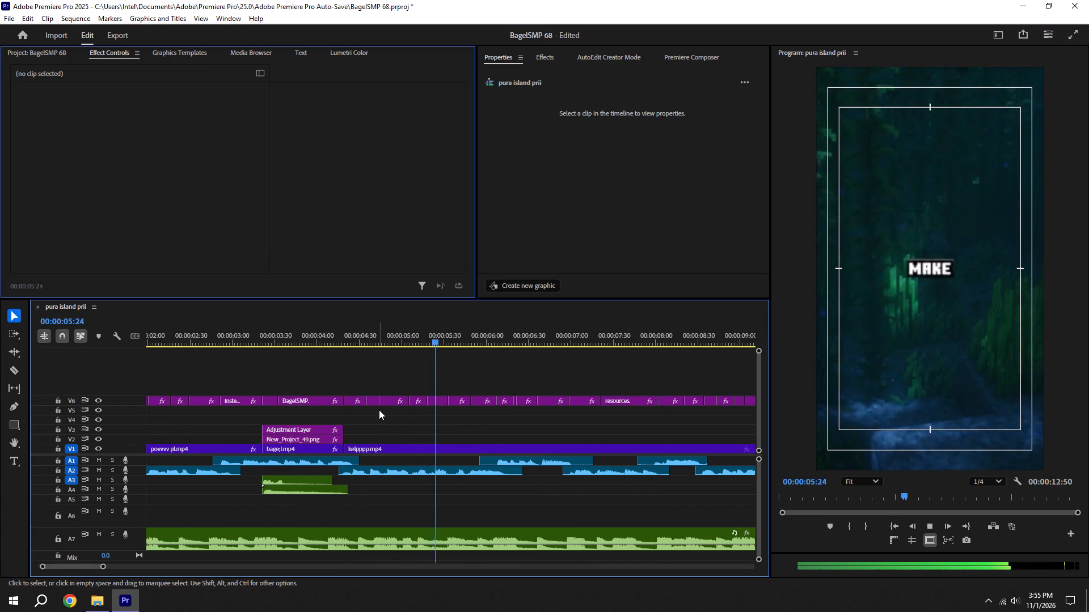
key(space)
alt+scroll(525, 423, up, 5)
shift+click(472, 335)
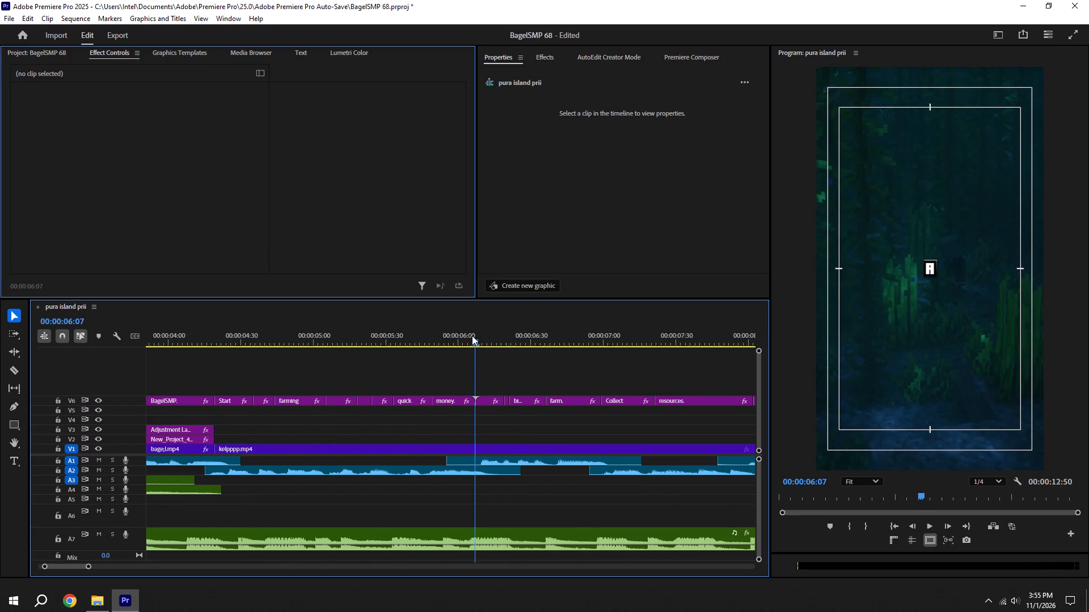
alt+scroll(500, 397, up, 5)
key(c)
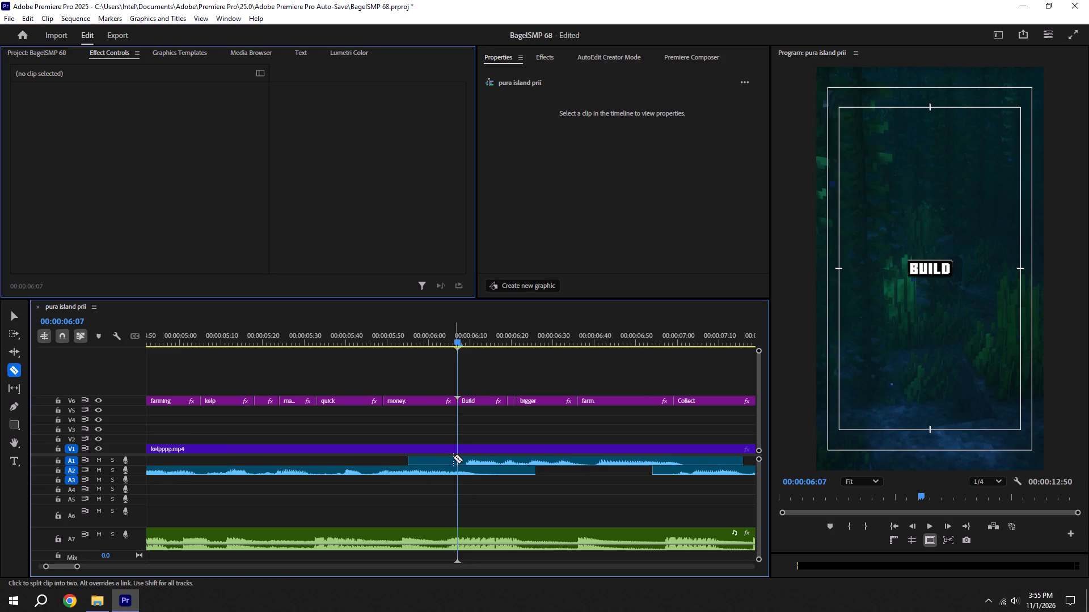
click(459, 447)
key(v)
click(502, 452)
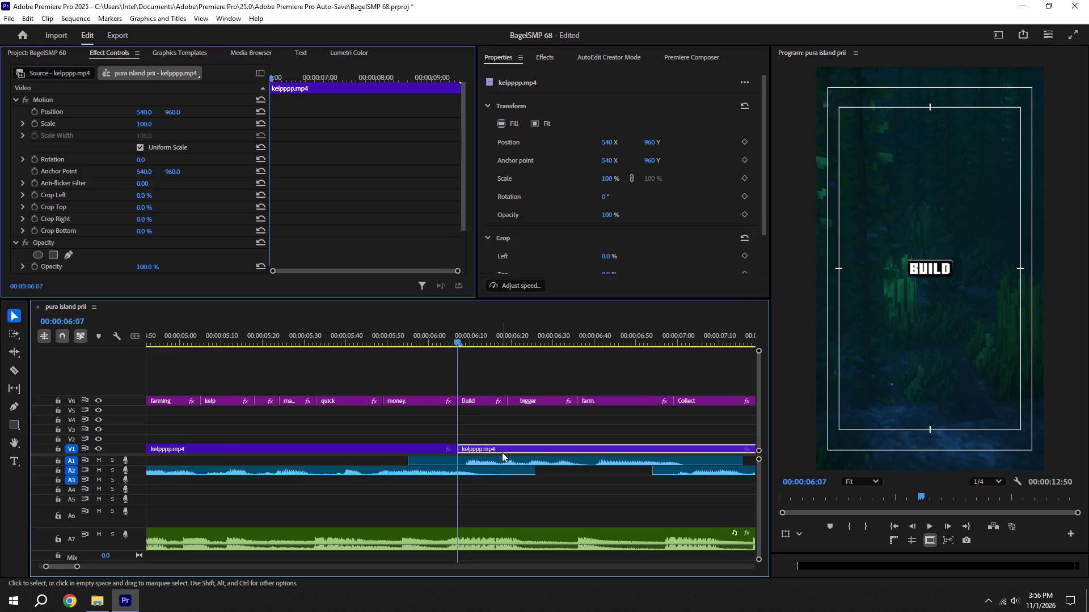
key(BackSpace)
key(ctrl+s)
alt+scroll(502, 452, down, 13)
key(ctrl+s)
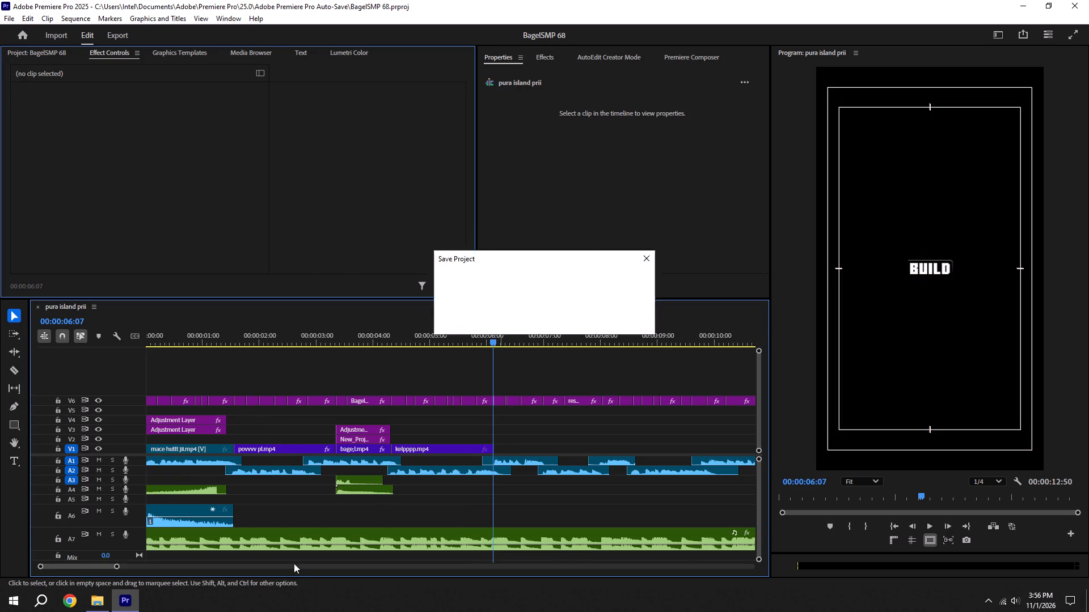
Add sugercane farmm.mp4 from the paid ne folder to V1, starting at 00:00:06:07 directly after the kelpppp.mp4 clip.
click(98, 603)
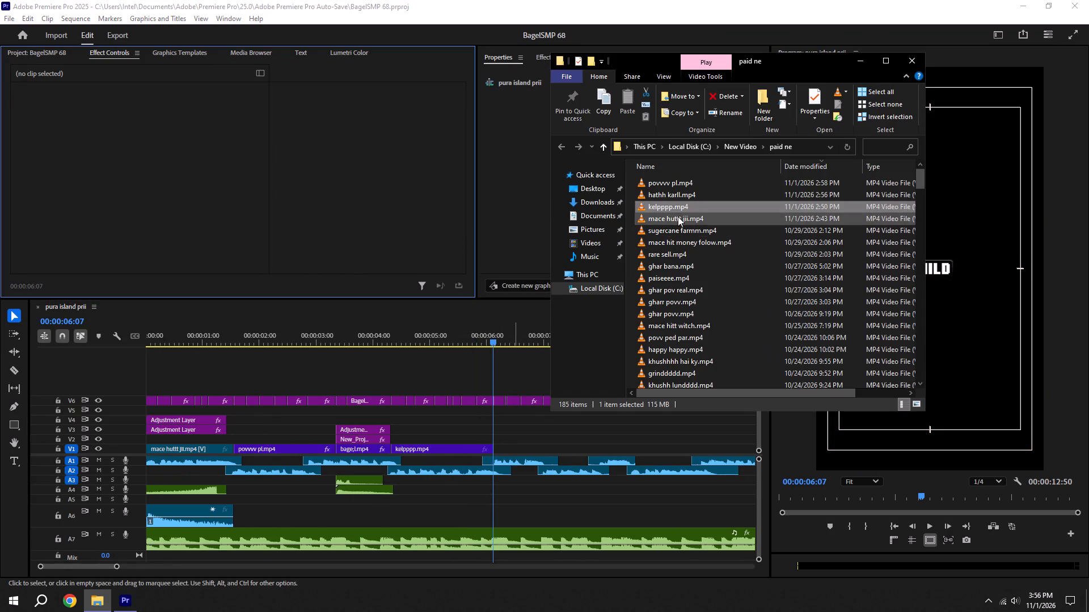
drag(678, 226, 569, 393)
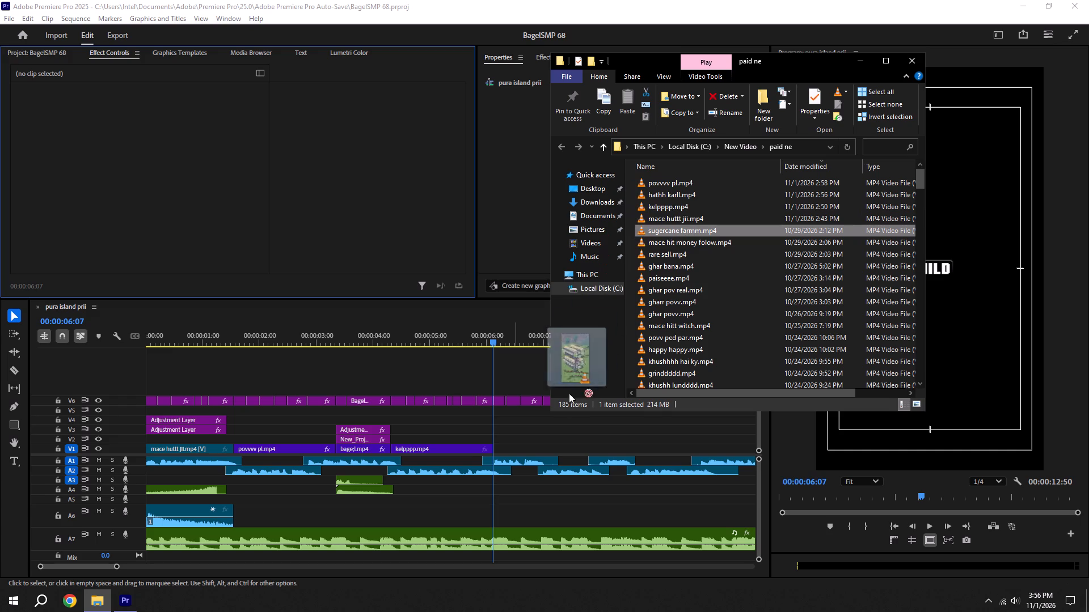
drag(569, 393, 530, 445)
drag(531, 446, 556, 446)
key(ctrl+s)
drag(580, 450, 510, 445)
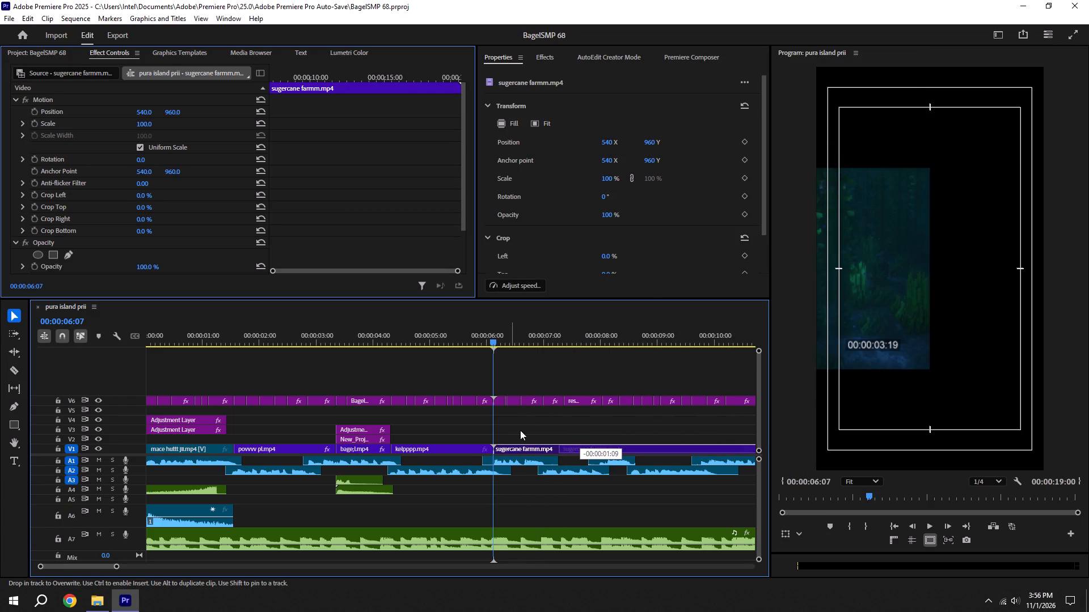
click(526, 416)
Preview the sugercane farmm.mp4 clip, cut it at 00:00:06:59 where the Collect caption starts, delete the remainder, and save.
key(space)
alt+scroll(521, 406, down, 6)
key(c)
alt+scroll(440, 419, up, 4)
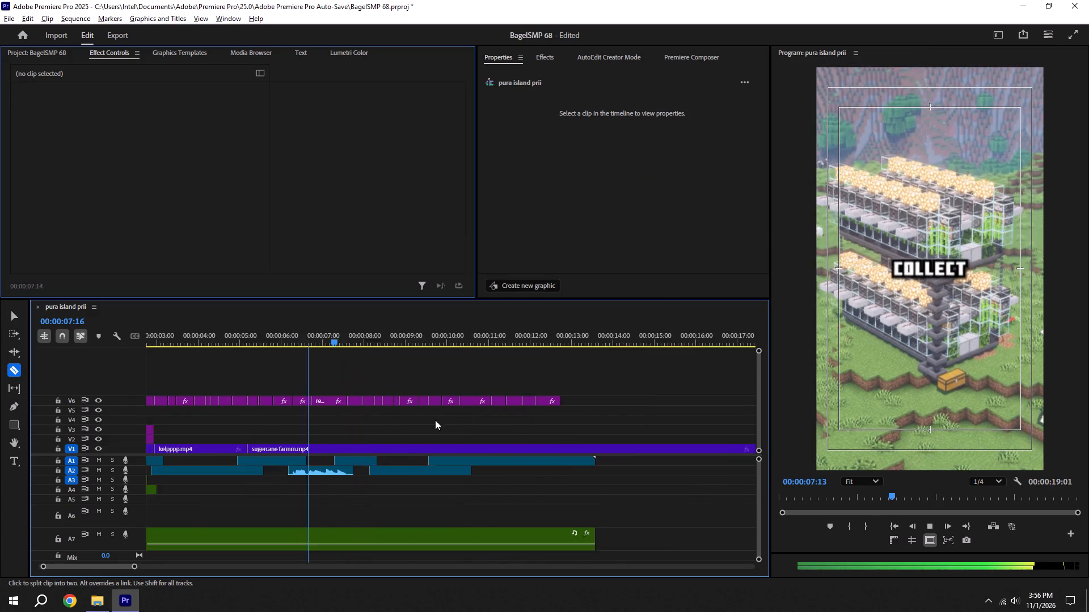
alt+scroll(435, 420, up, 7)
scroll(329, 428, up, 6)
key(space)
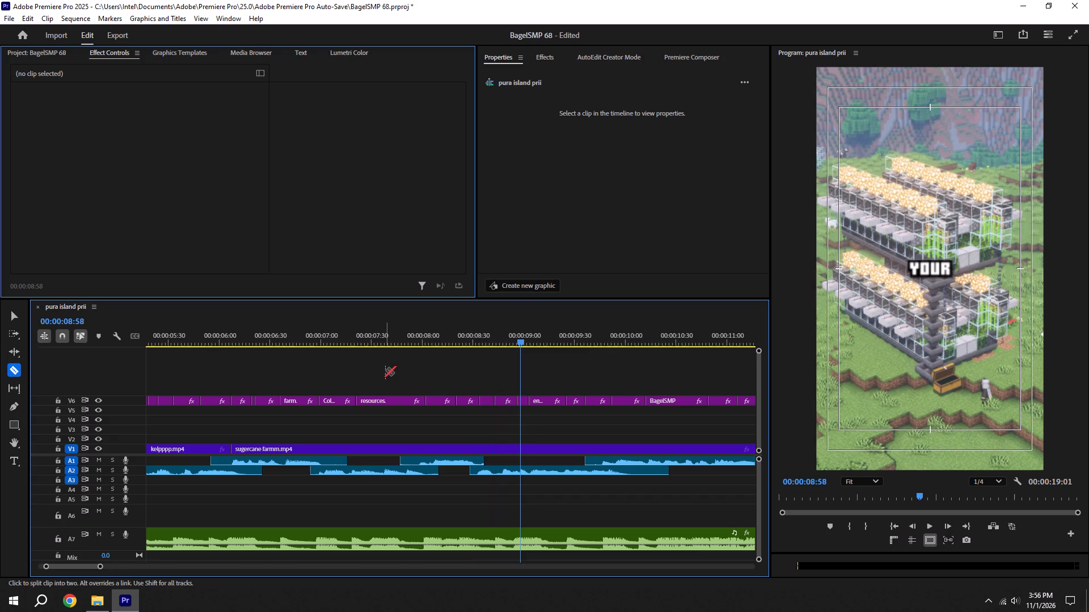
shift+drag(356, 331, 321, 333)
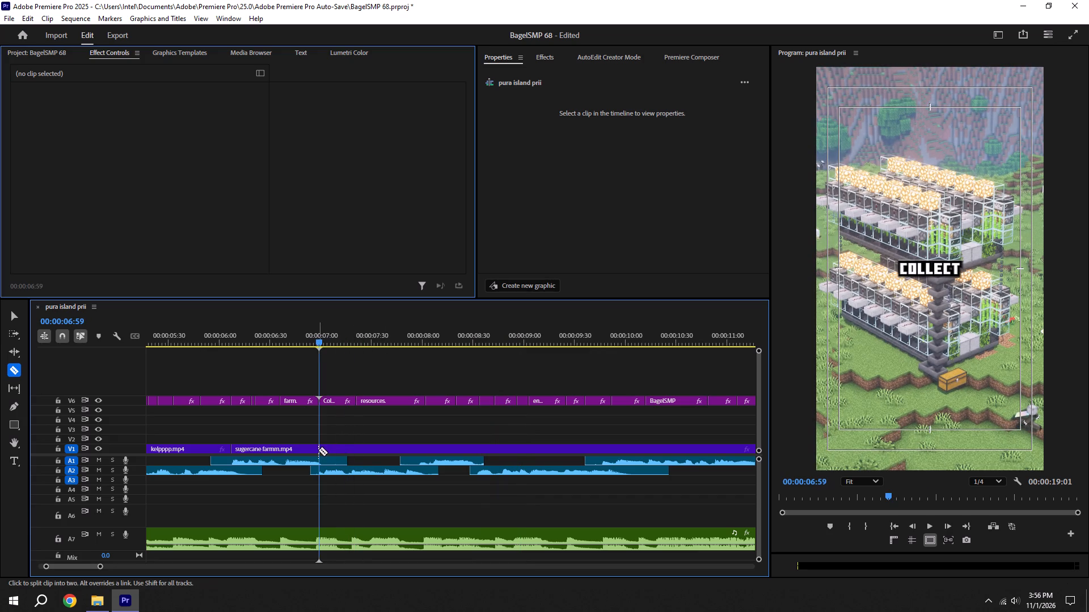
click(319, 450)
key(v)
click(396, 445)
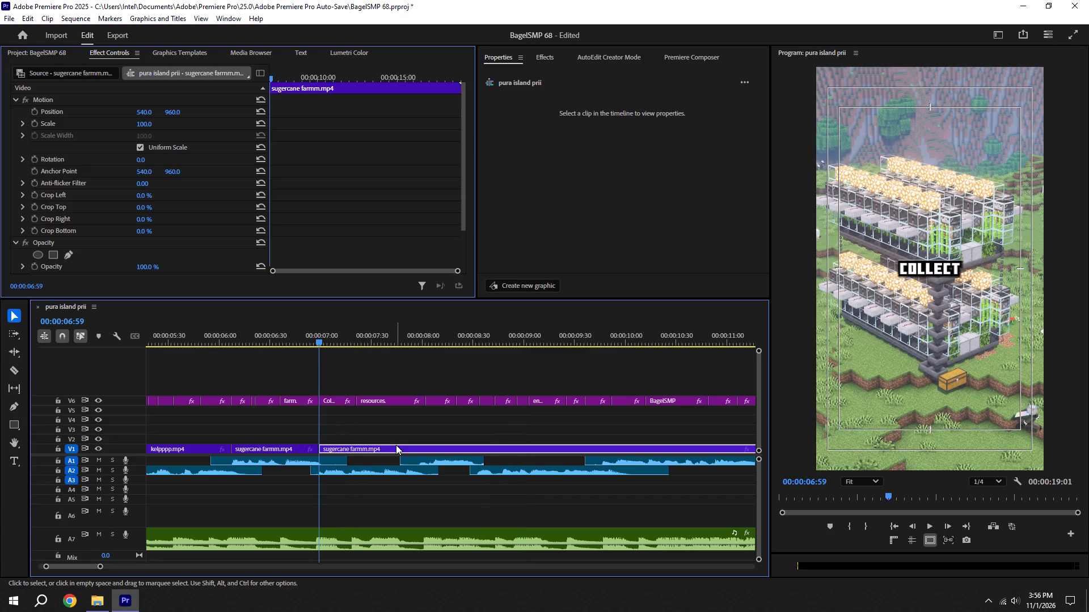
key(BackSpace)
key(ctrl+s)
Duplicate the povvvv pl.mp4 clip to V1 directly after the sugercane farmm.mp4 clip, preview it, and save.
alt+scroll(395, 445, down, 7)
alt+scroll(321, 450, up, 12)
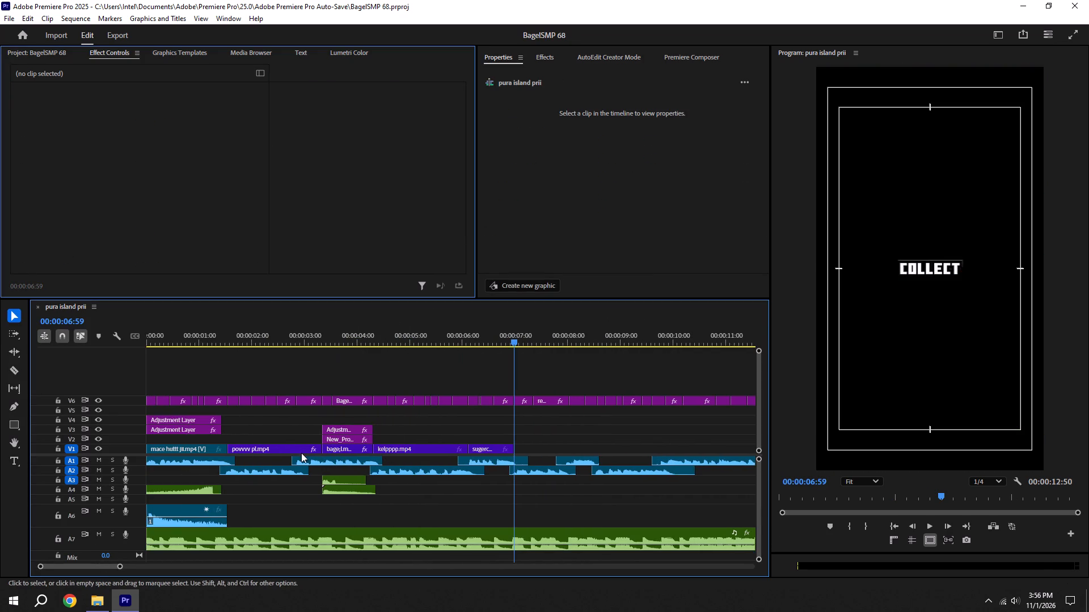
alt+drag(278, 447, 565, 452)
click(588, 441)
key(space)
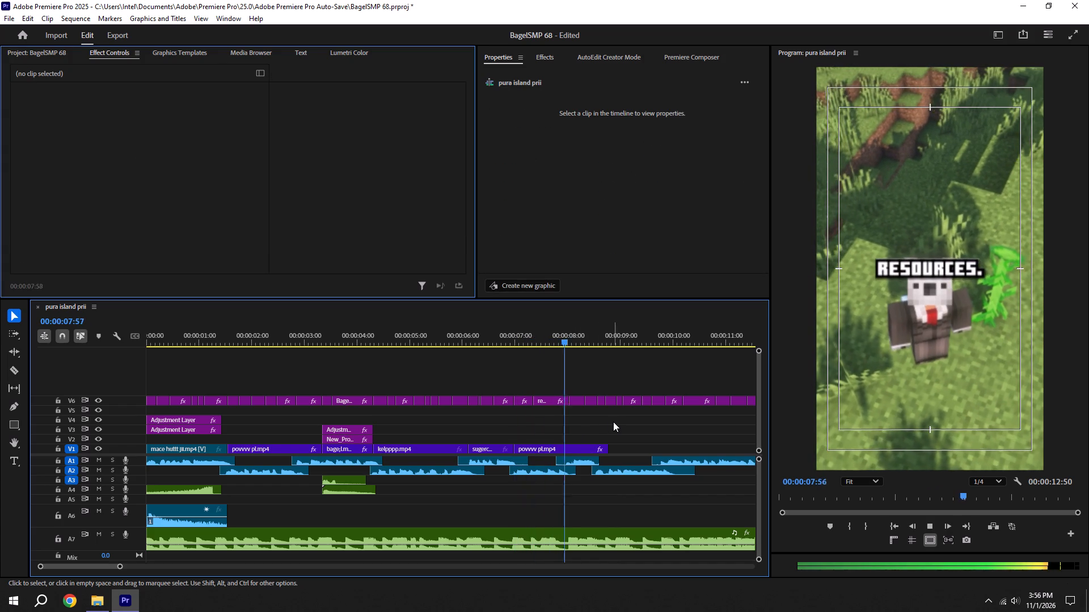
key(space)
scroll(613, 422, up, 11)
scroll(553, 381, up, 11)
key(ctrl+s)
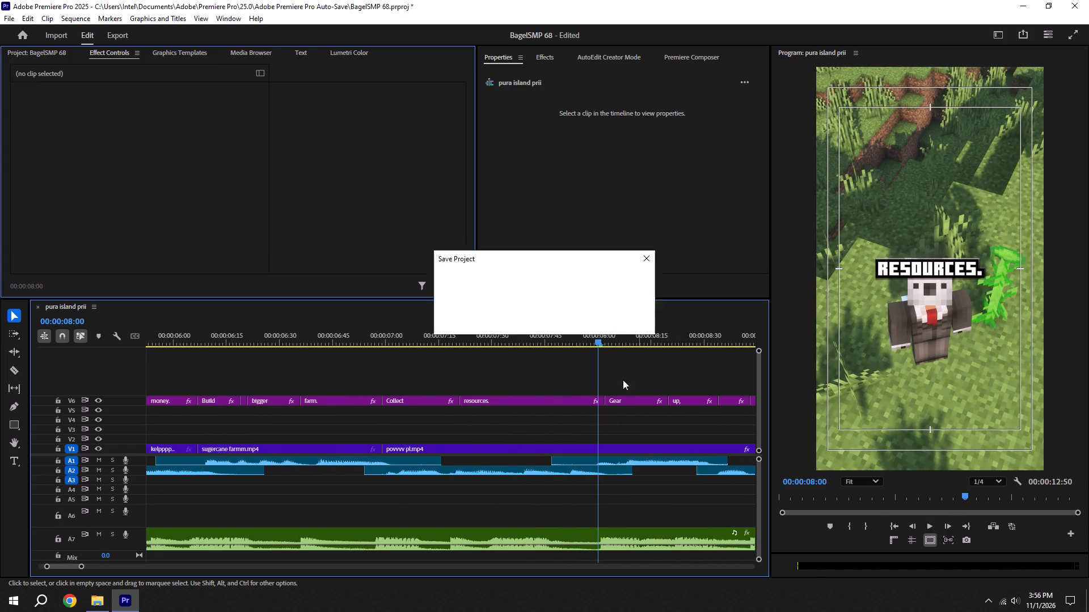
Move the duplicated povvvv pl.mp4 clip on V1 to start at 00:00:08:02 under the Gear caption, and save.
shift+click(608, 326)
alt+scroll(609, 346, down, 6)
alt+scroll(619, 401, down, 6)
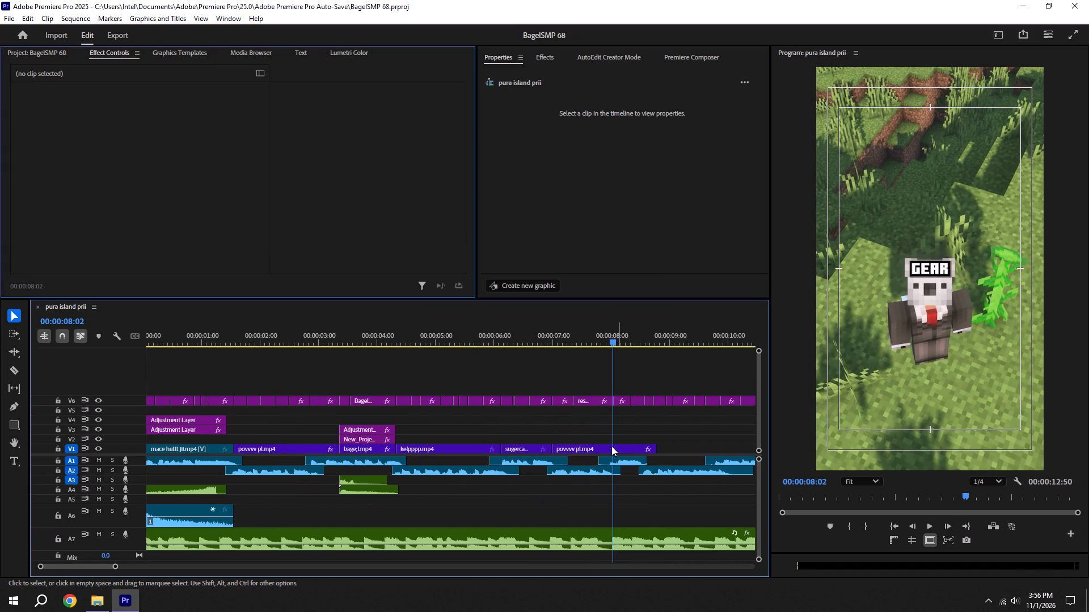
scroll(589, 447, down, 12)
drag(424, 447, 447, 441)
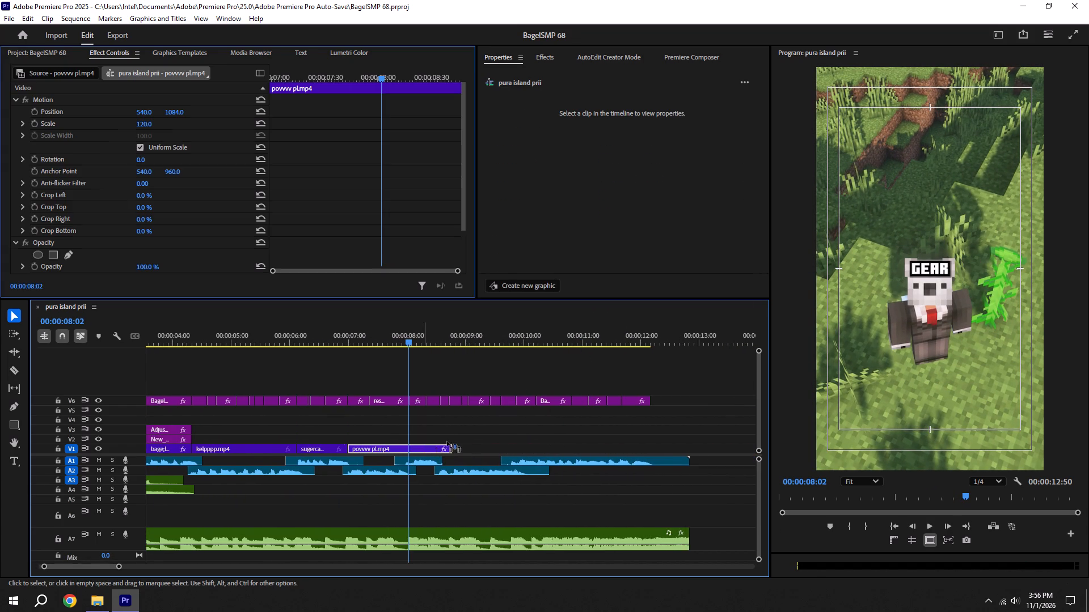
drag(447, 441, 486, 446)
click(524, 423)
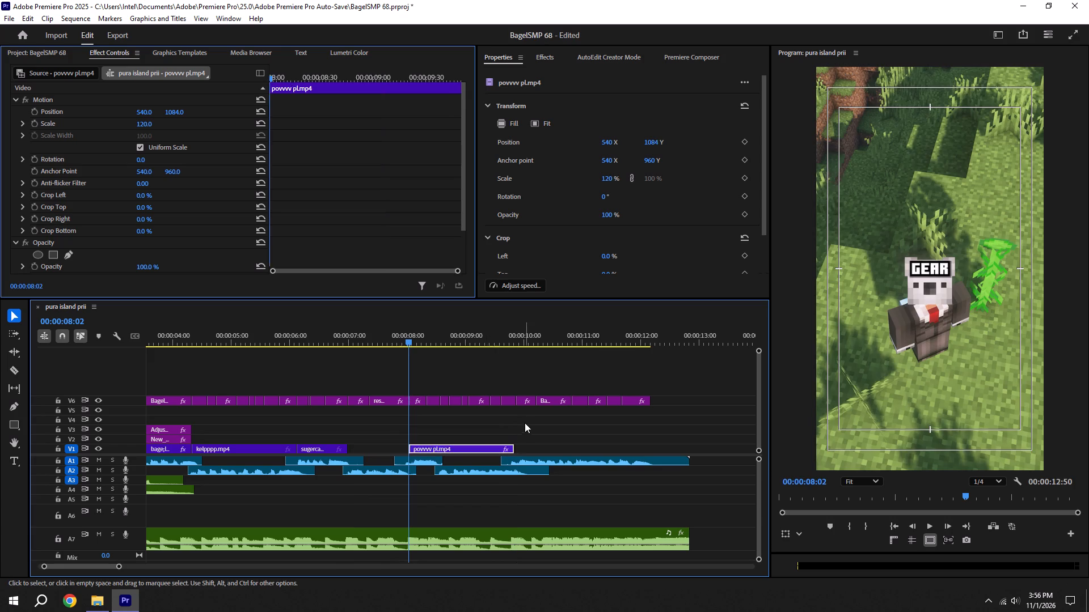
key(ctrl+s)
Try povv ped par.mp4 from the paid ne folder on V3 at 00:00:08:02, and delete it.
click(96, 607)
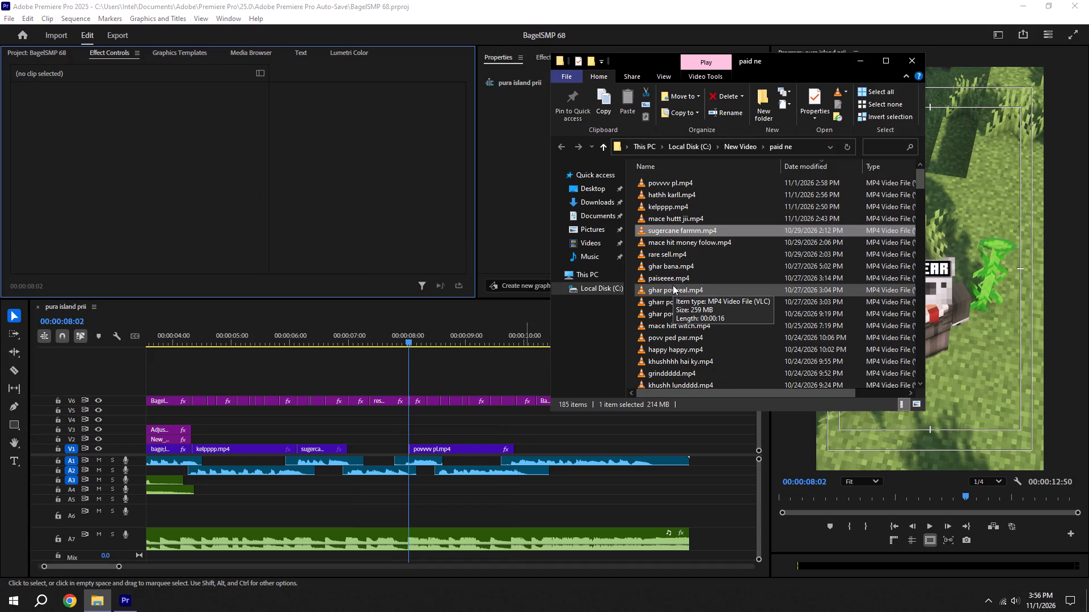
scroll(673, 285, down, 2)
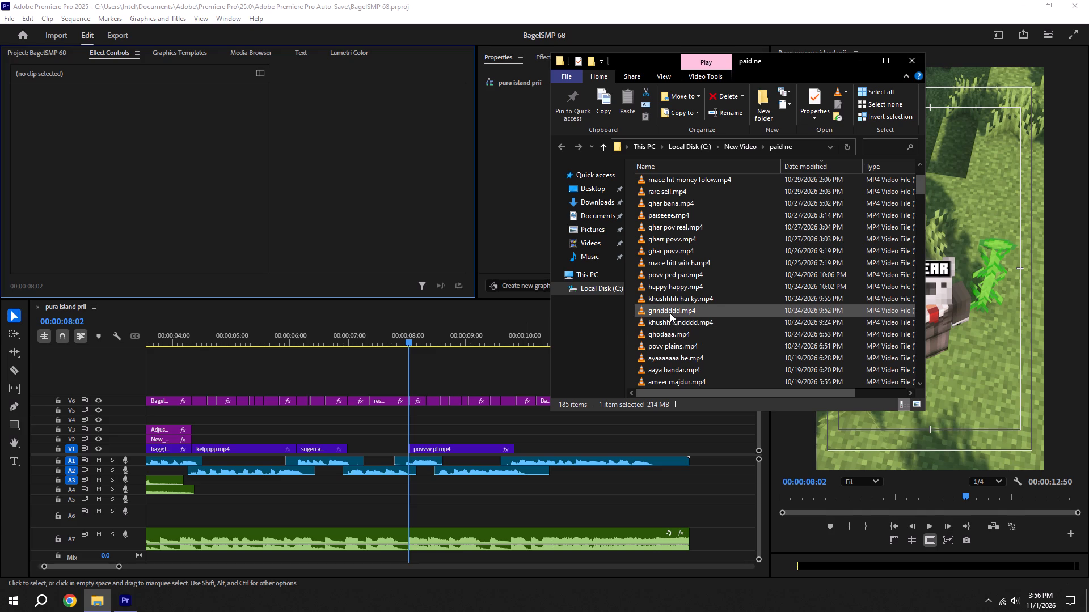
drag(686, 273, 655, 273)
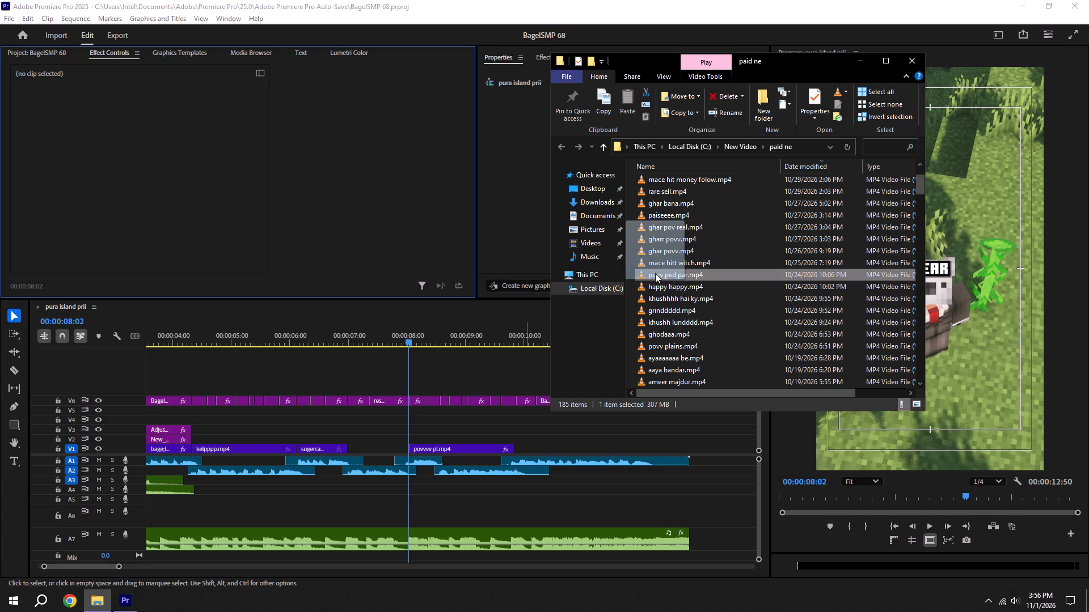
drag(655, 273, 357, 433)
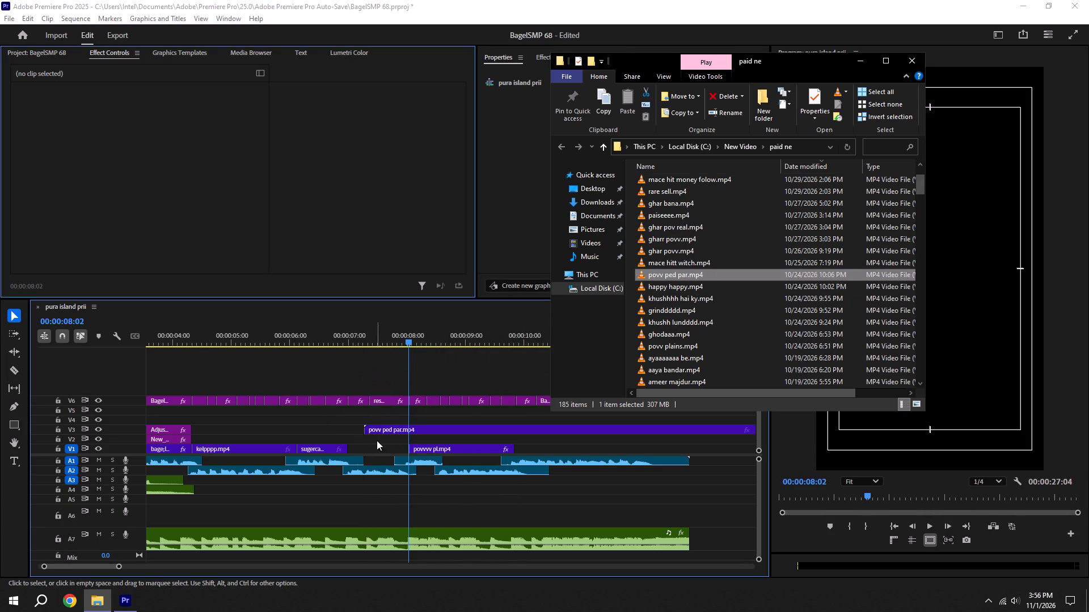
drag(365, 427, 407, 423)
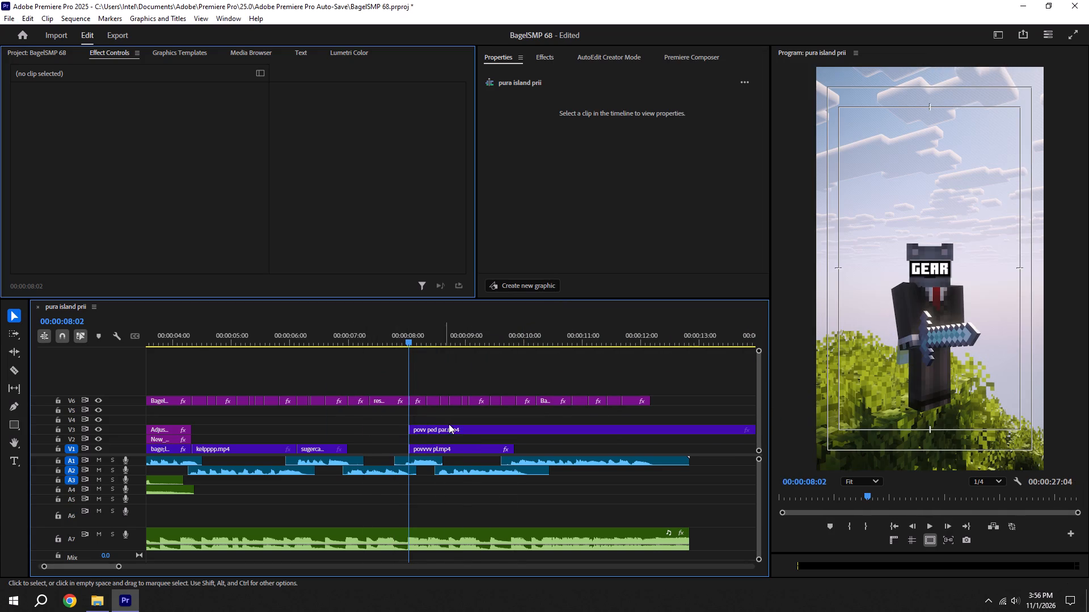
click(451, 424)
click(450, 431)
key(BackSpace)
Find gareeb majdurrr.mp4 in the paid ne folder and add it to V2 above the gap before povvvv pl.mp4.
click(94, 594)
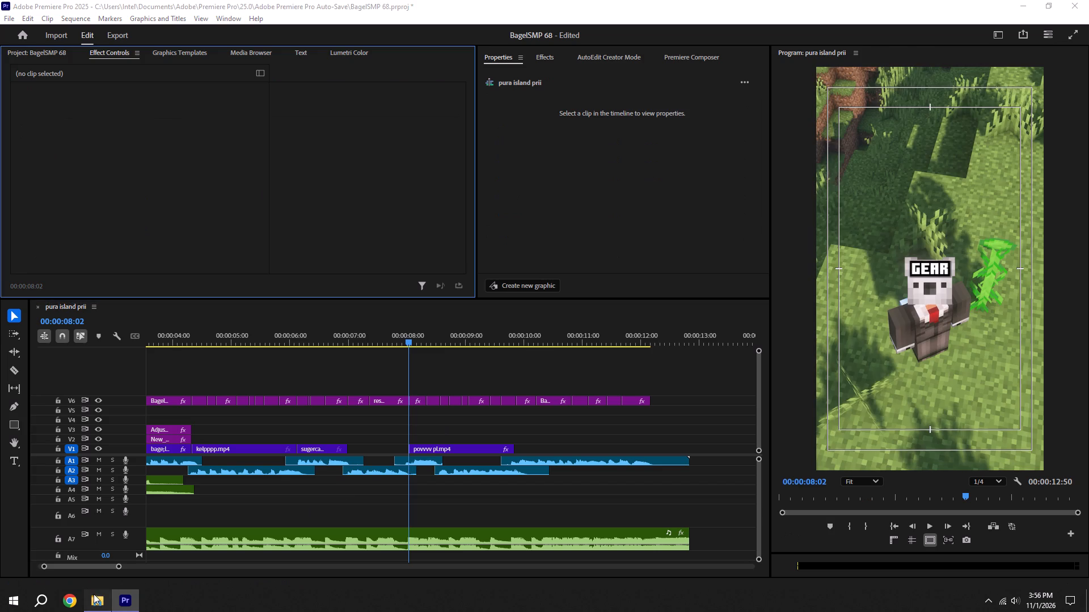
scroll(729, 279, down, 5)
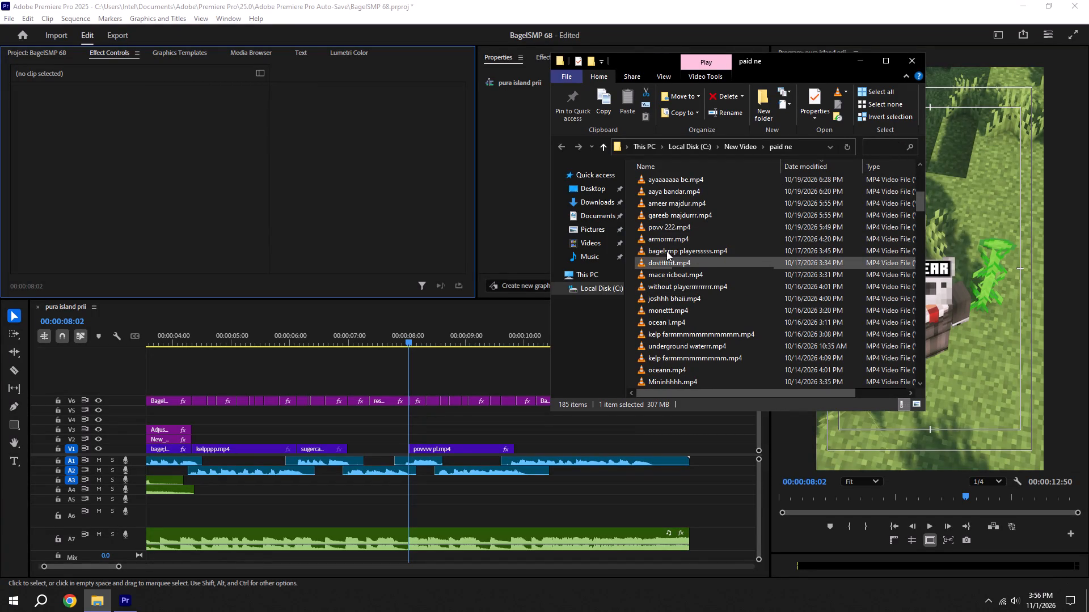
scroll(689, 303, down, 1)
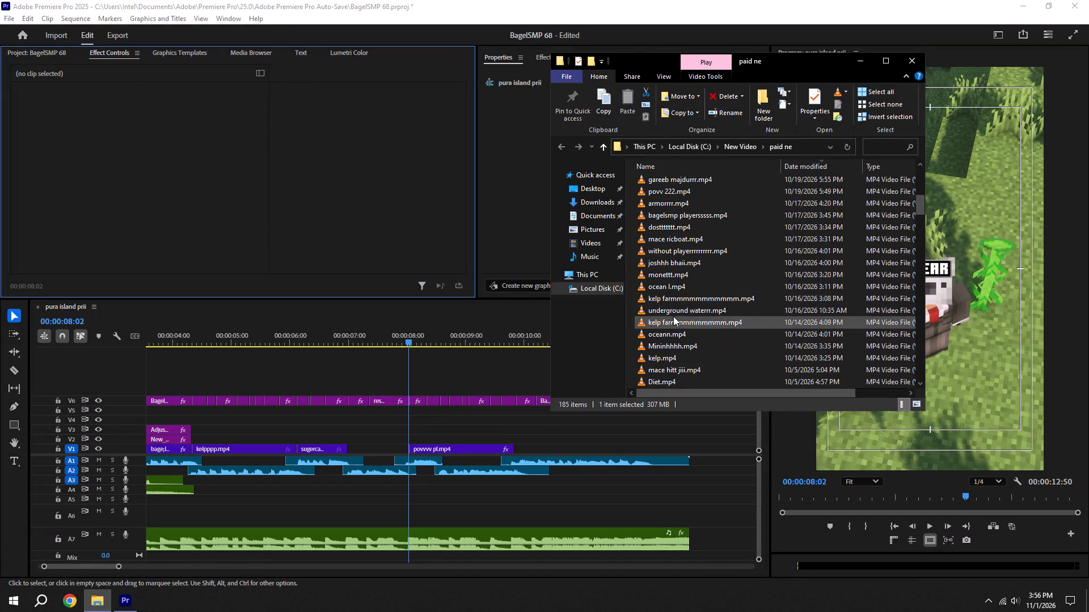
scroll(693, 329, down, 2)
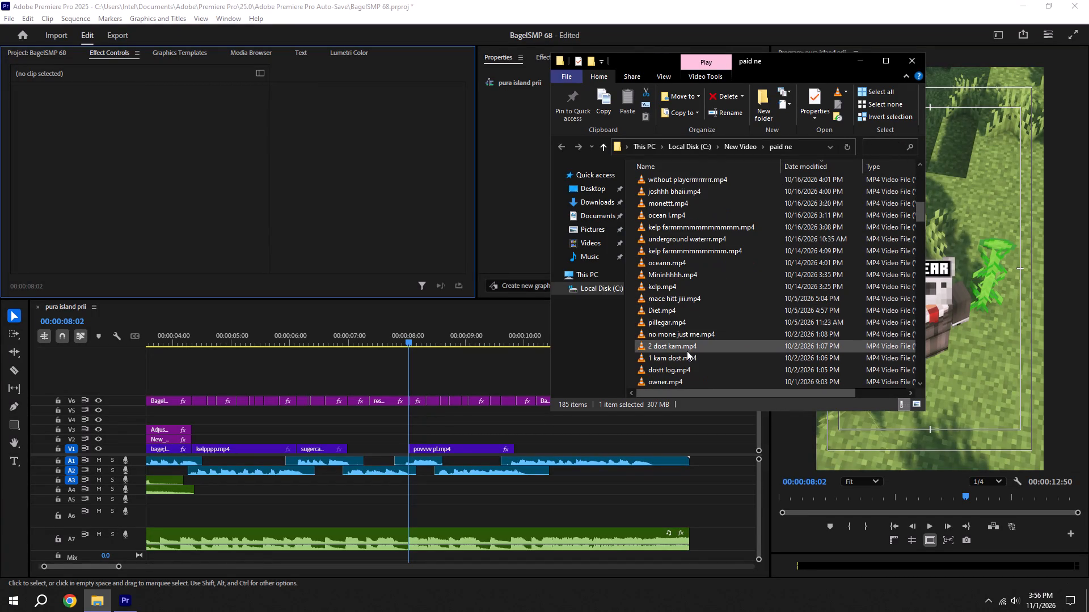
scroll(687, 351, down, 2)
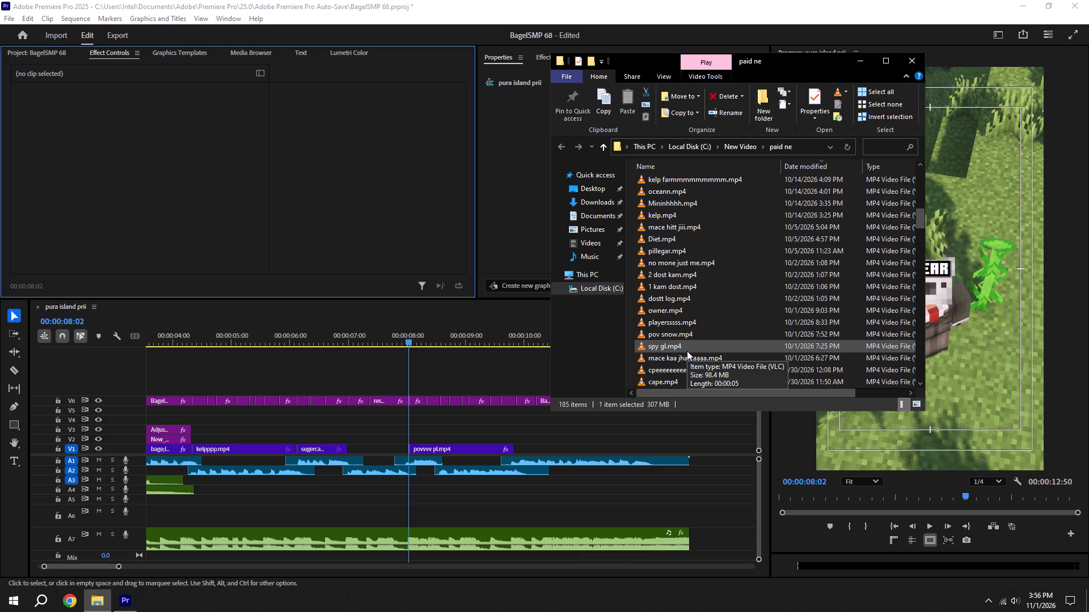
scroll(687, 351, down, 1)
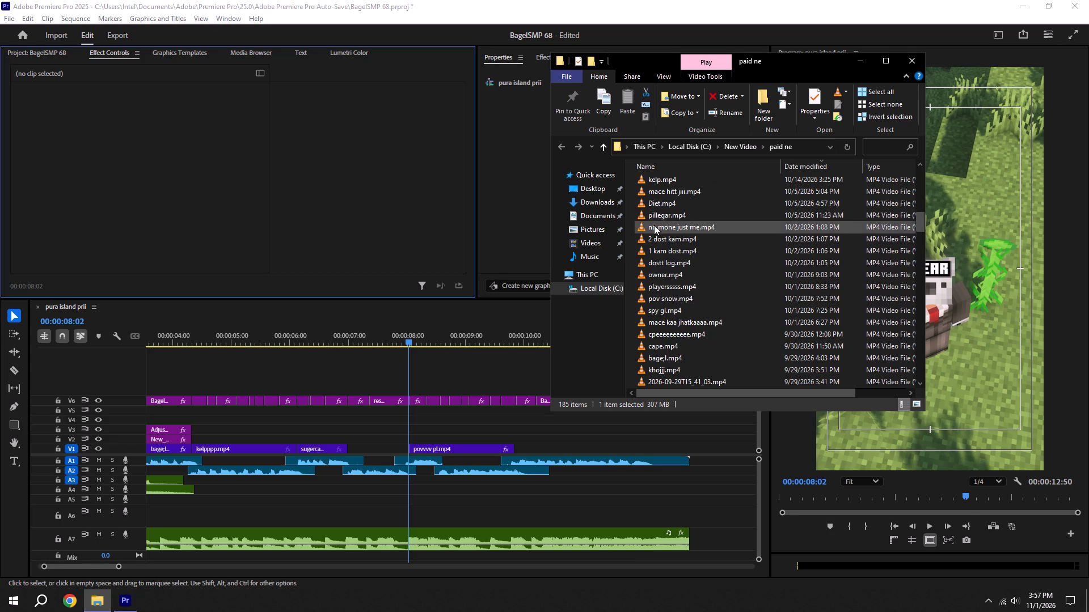
scroll(654, 225, down, 1)
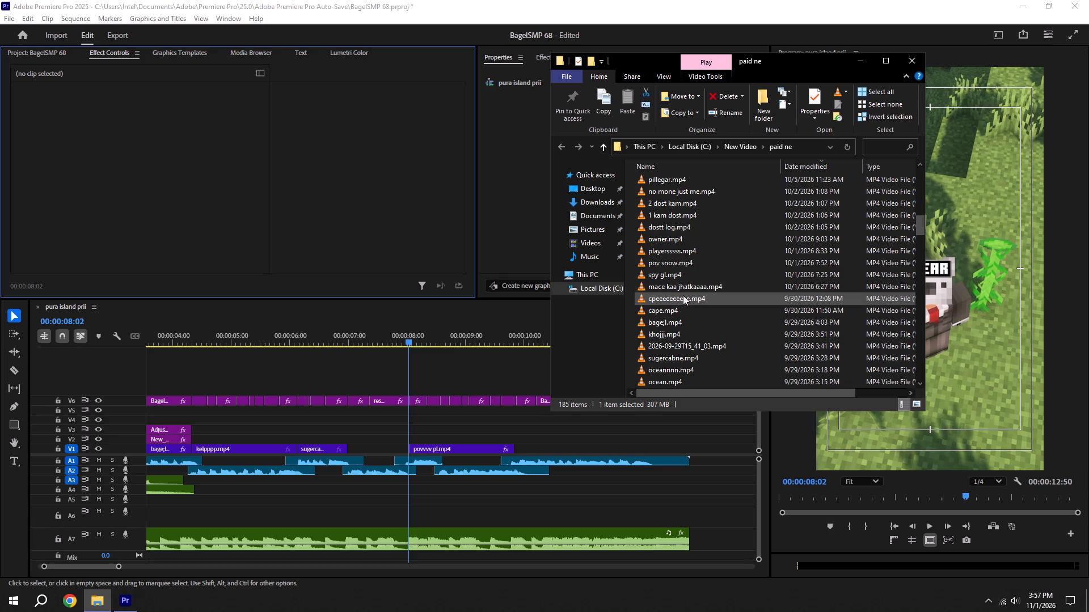
scroll(671, 281, up, 7)
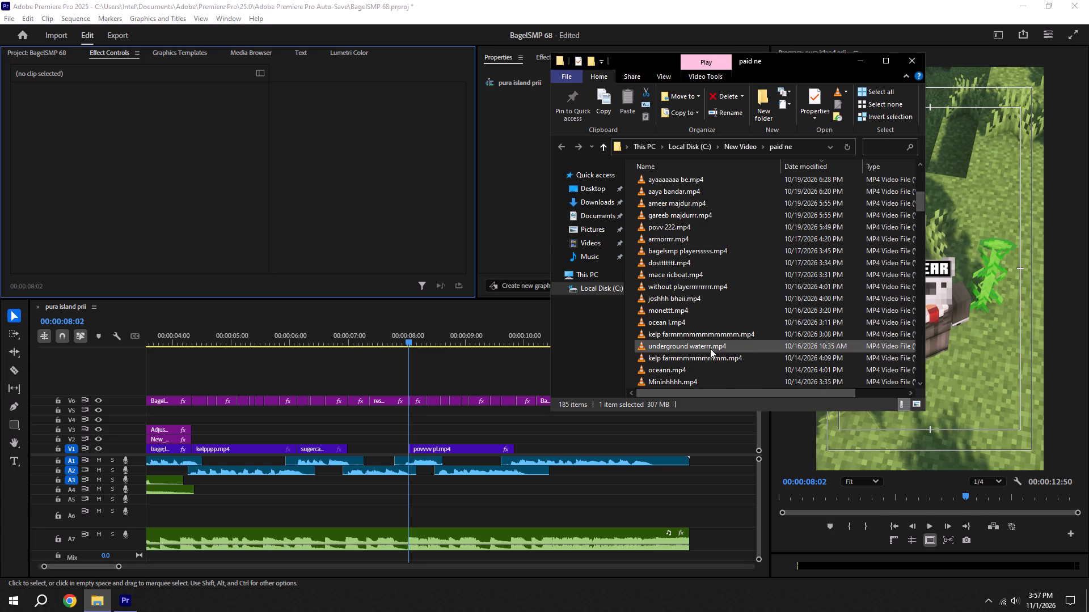
drag(676, 236, 652, 237)
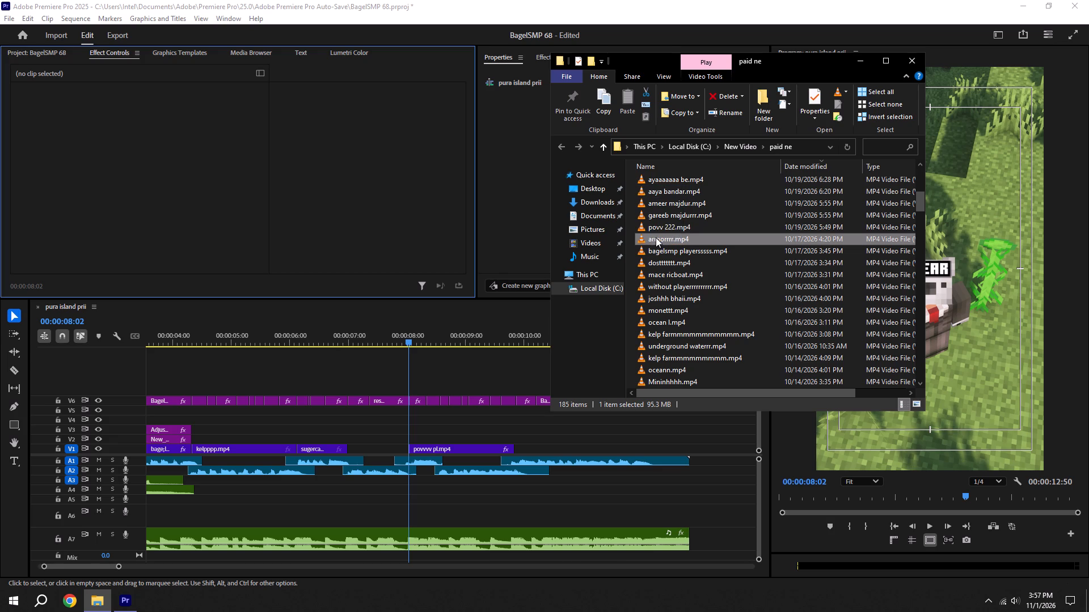
drag(675, 213, 639, 257)
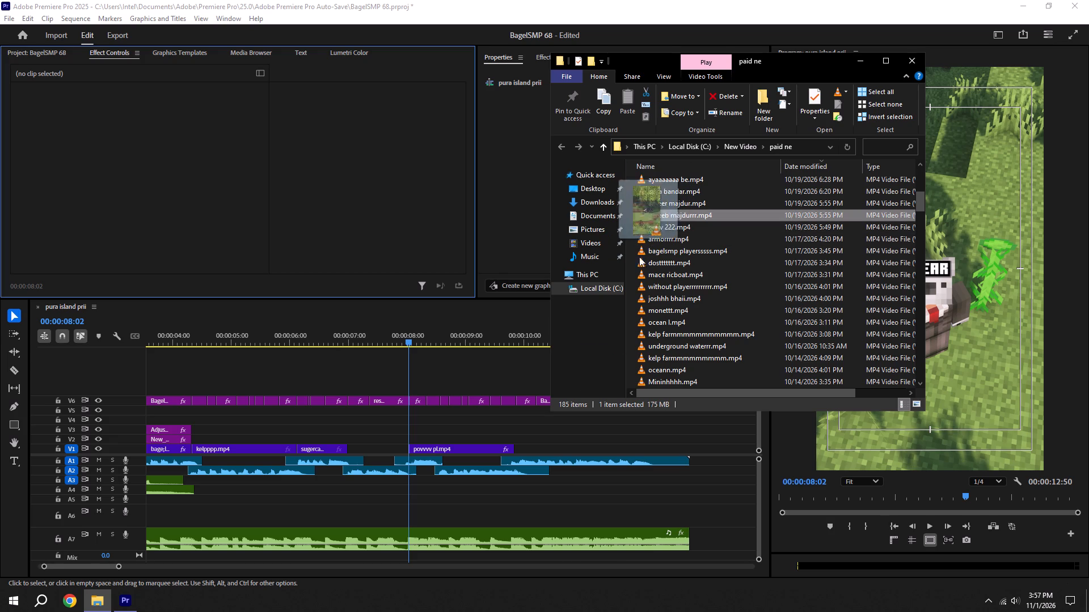
drag(639, 257, 362, 441)
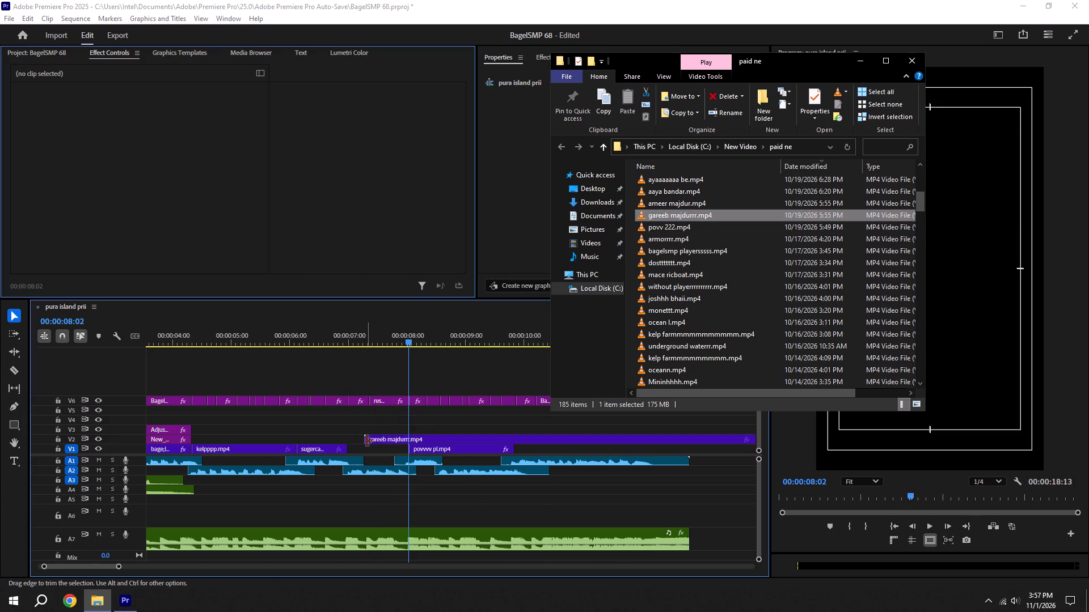
Trim the beginning of gareeb majdurrr.mp4 on V2 and move the clip to start at 00:00:06:59.
drag(366, 441, 454, 442)
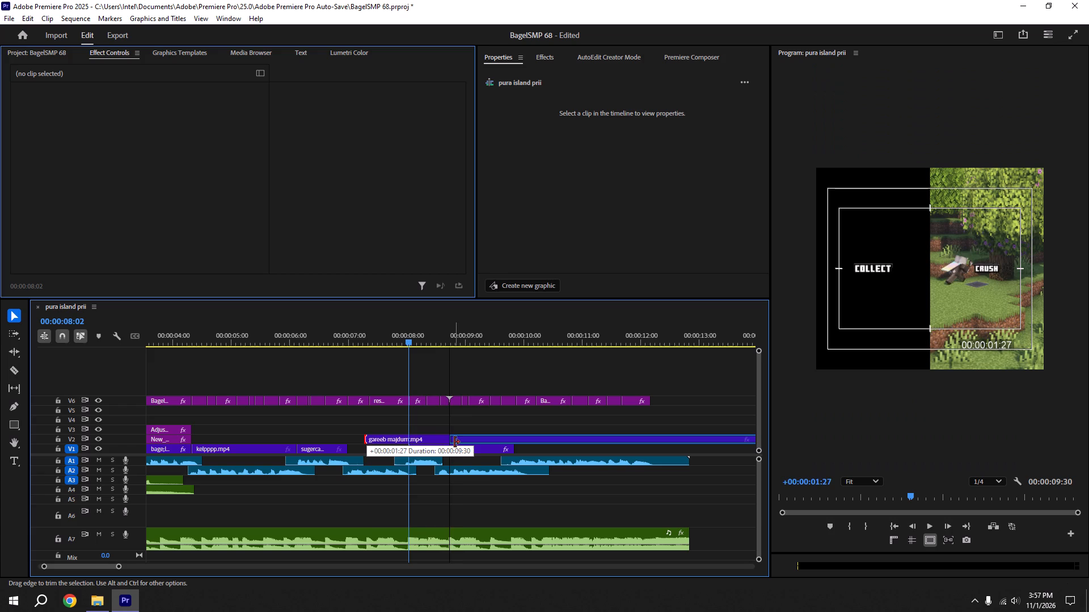
drag(454, 442, 462, 442)
drag(486, 441, 364, 441)
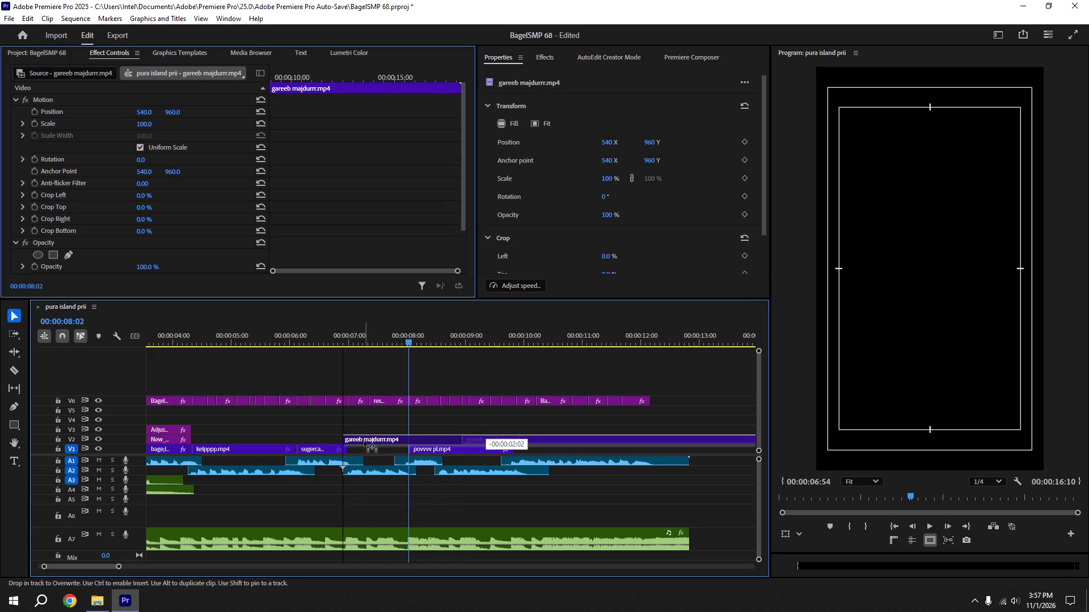
drag(364, 441, 371, 440)
Preview gareeb majdurrr.mp4, cut it where povvvv pl.mp4 starts at 00:00:08:02, delete the remainder, and save.
shift+click(337, 339)
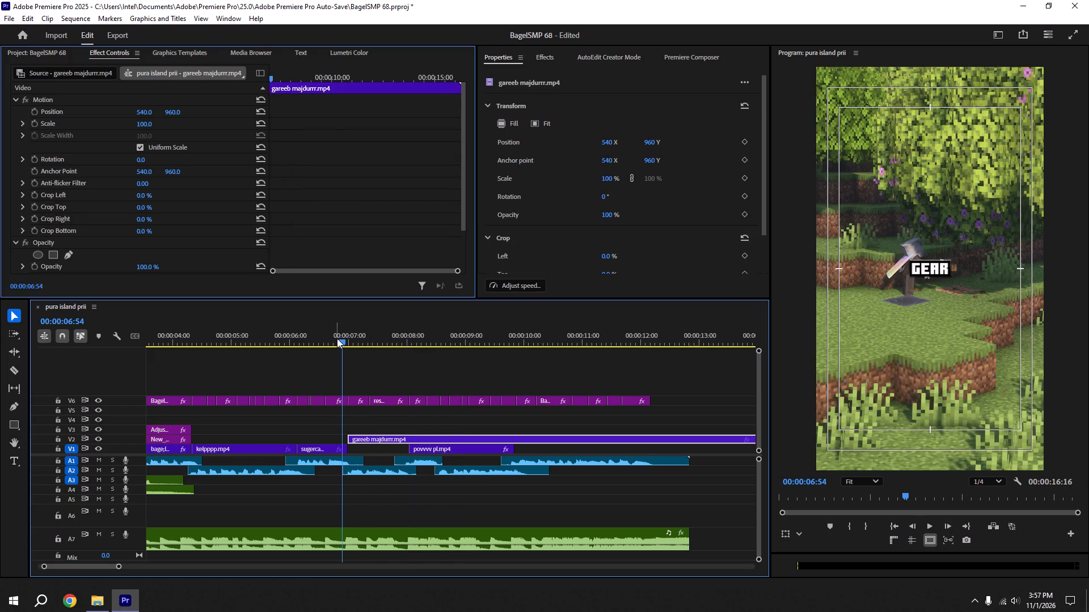
key(space)
key(space)
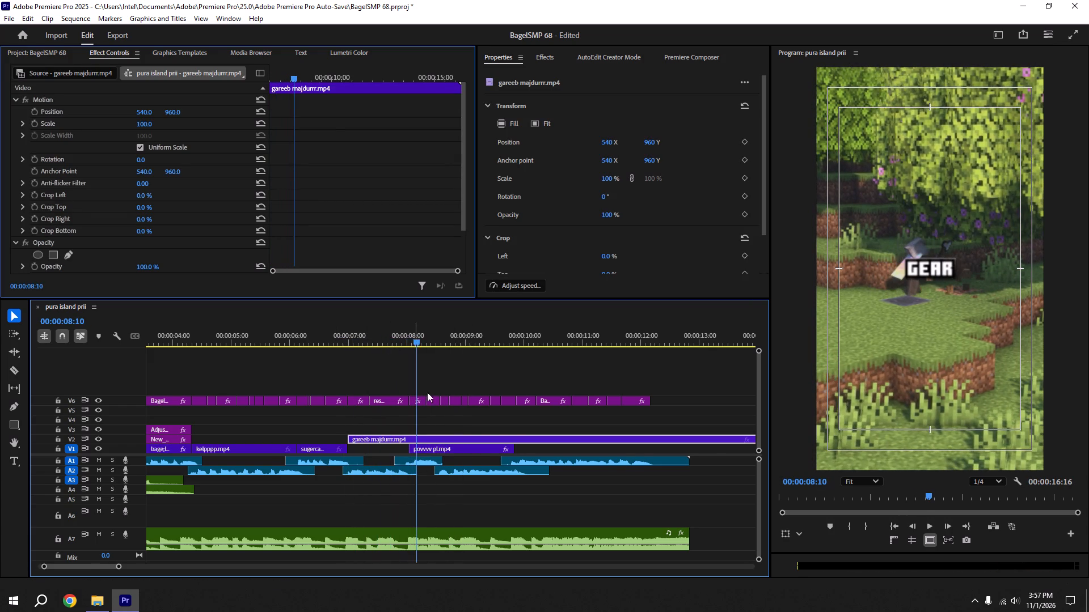
alt+scroll(438, 414, up, 5)
key(c)
click(389, 439)
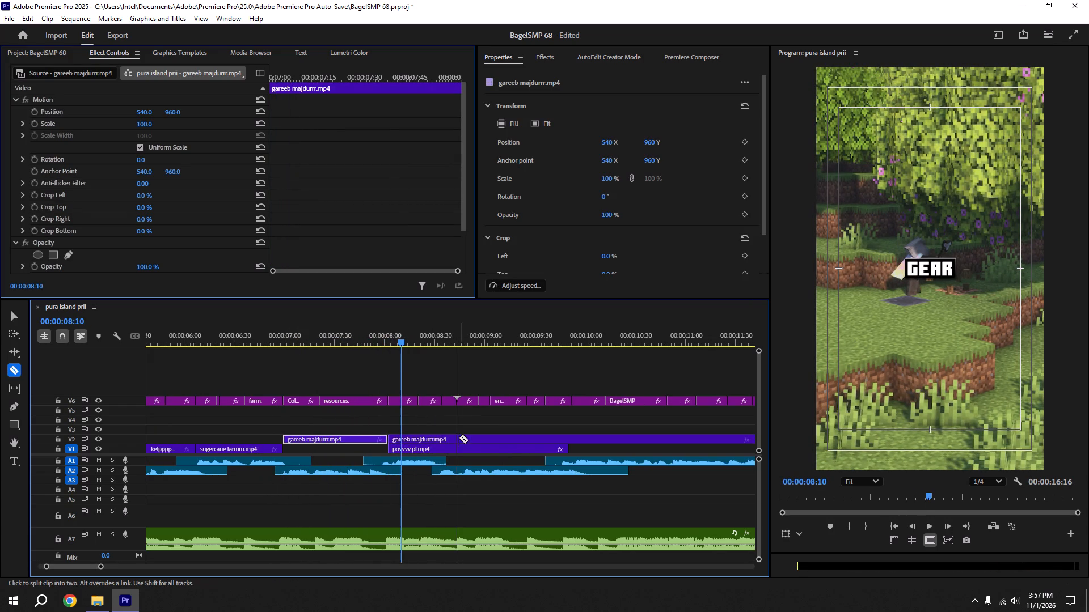
key(v)
click(467, 441)
key(BackSpace)
key(ctrl+s)
key(space)
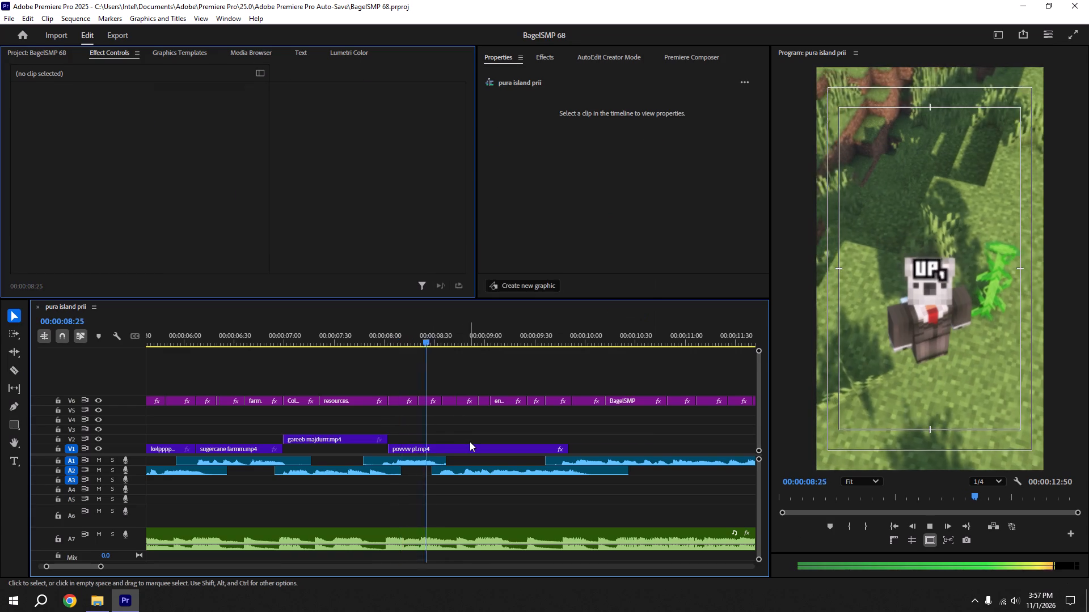
Move the shortened gareeb majdurrr.mp4 clip down to V1 between sugercane farmm.mp4 and povvvv pl.mp4, and save.
alt+scroll(470, 441, down, 1)
drag(351, 439, 349, 449)
alt+scroll(349, 449, down, 6)
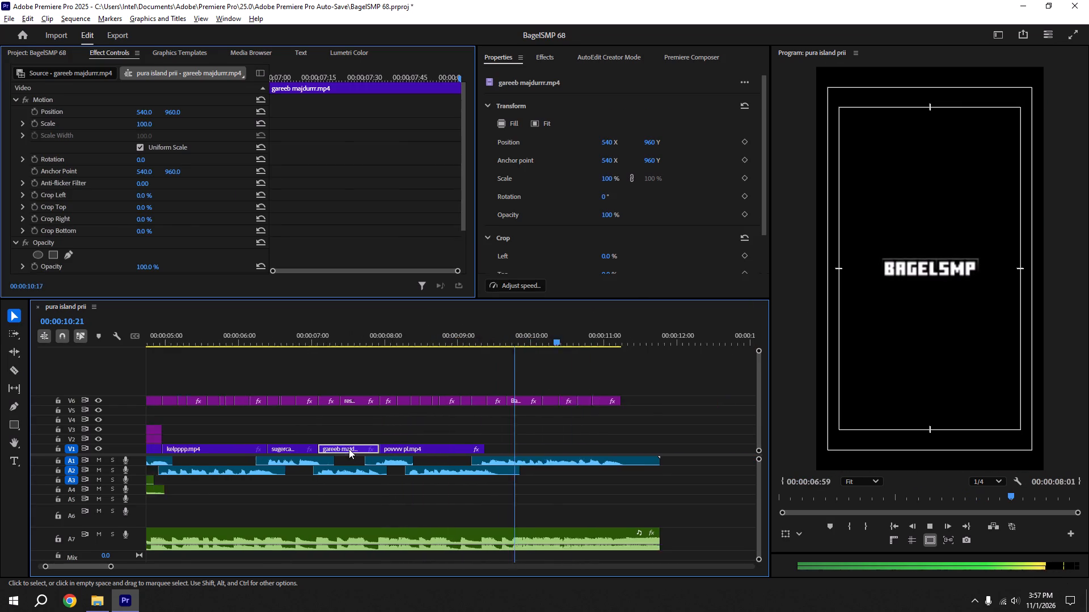
key(ctrl+s)
Duplicate the opening mace huttt jii.mp4 clip with its audio to V1 at 00:00:09:50, directly after povvvv pl.mp4.
shift+click(457, 348)
shift+click(456, 343)
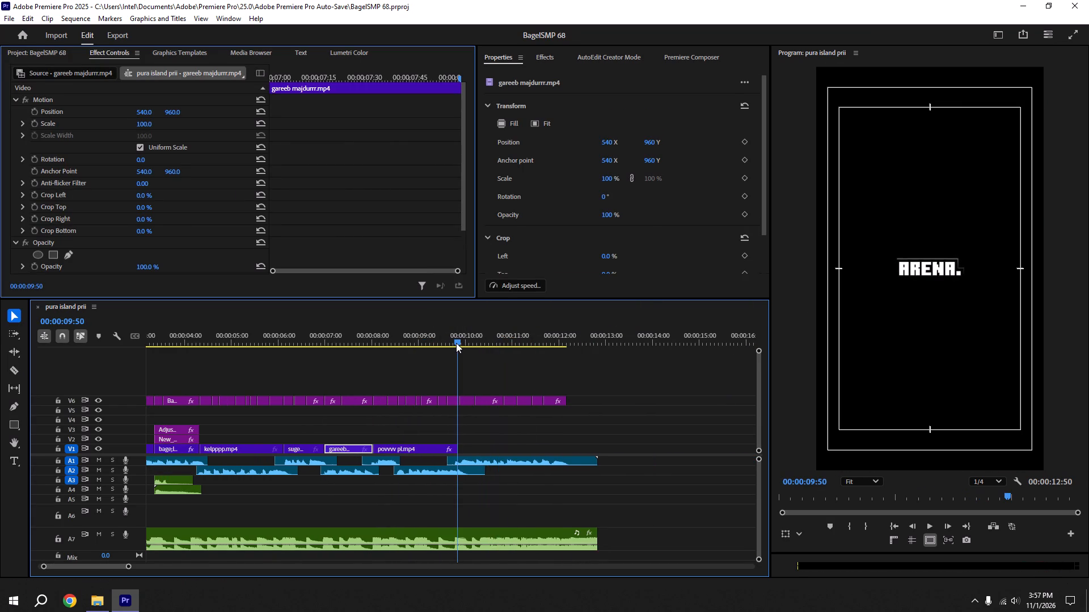
alt+scroll(456, 343, down, 6)
key(ctrl+s)
alt+scroll(403, 447, up, 11)
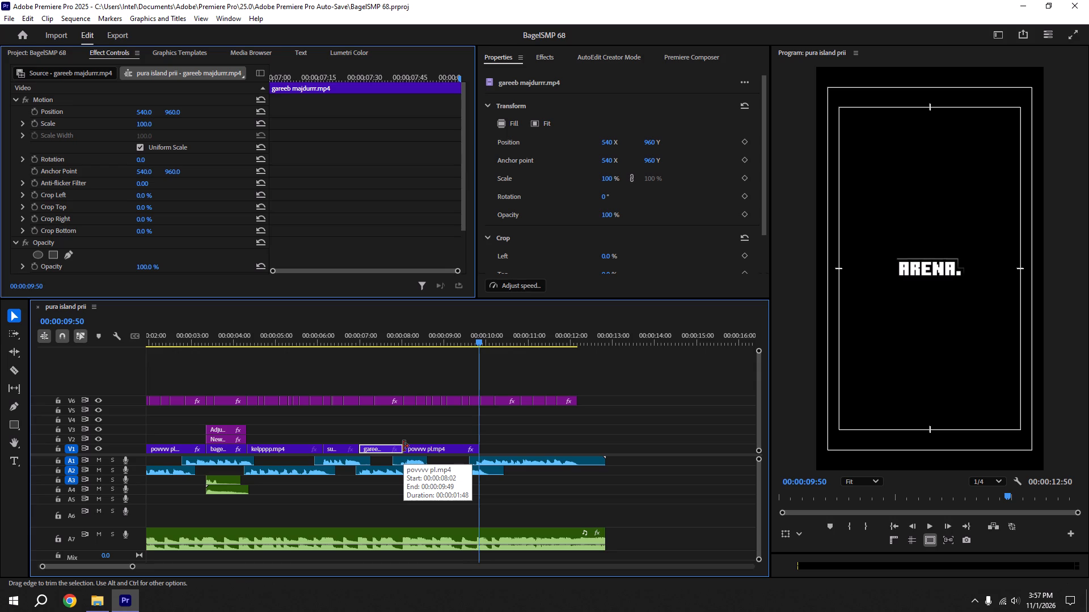
scroll(406, 403, up, 6)
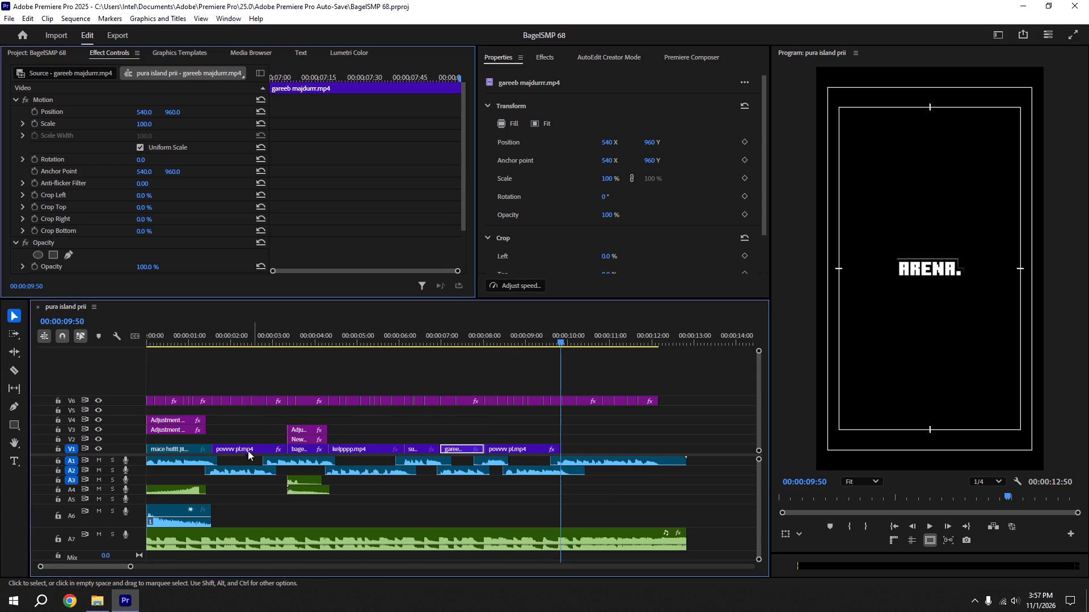
alt+click(179, 448)
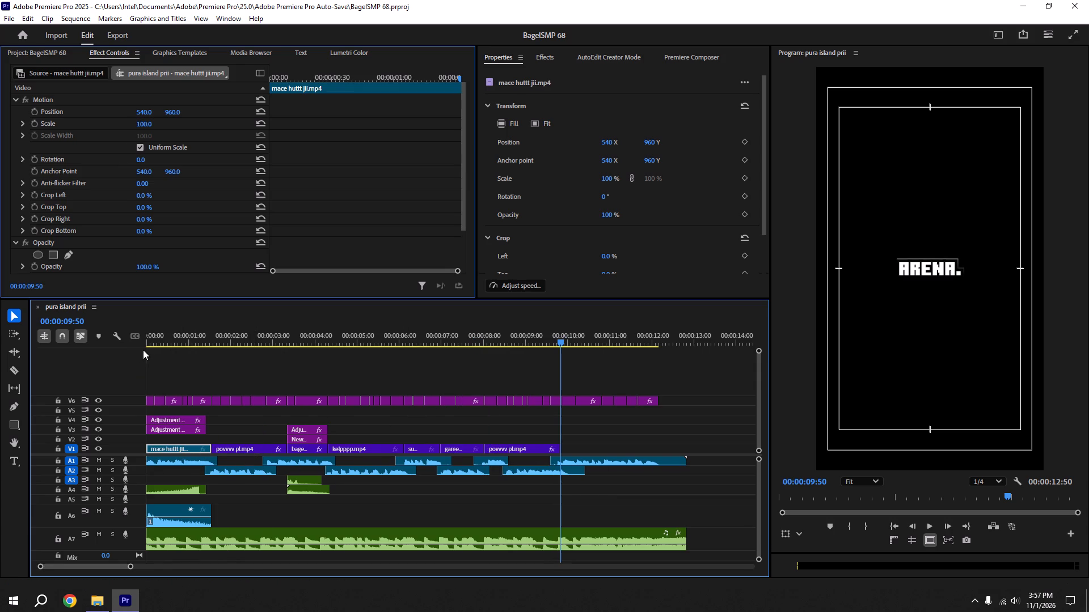
click(176, 450)
click(176, 450)
click(208, 430)
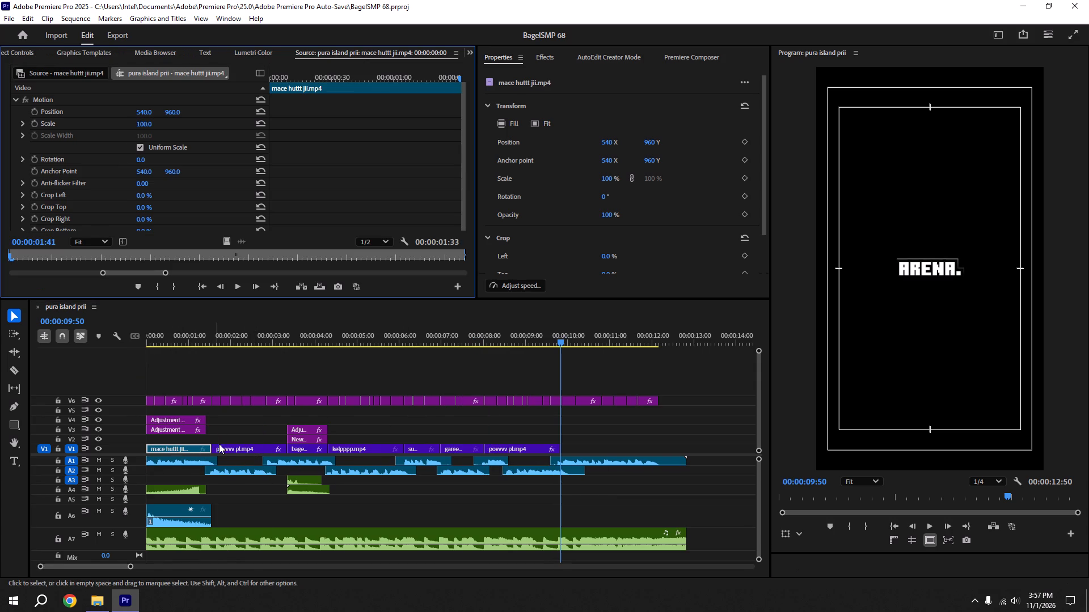
click(234, 429)
click(189, 452)
alt+drag(189, 452, 468, 451)
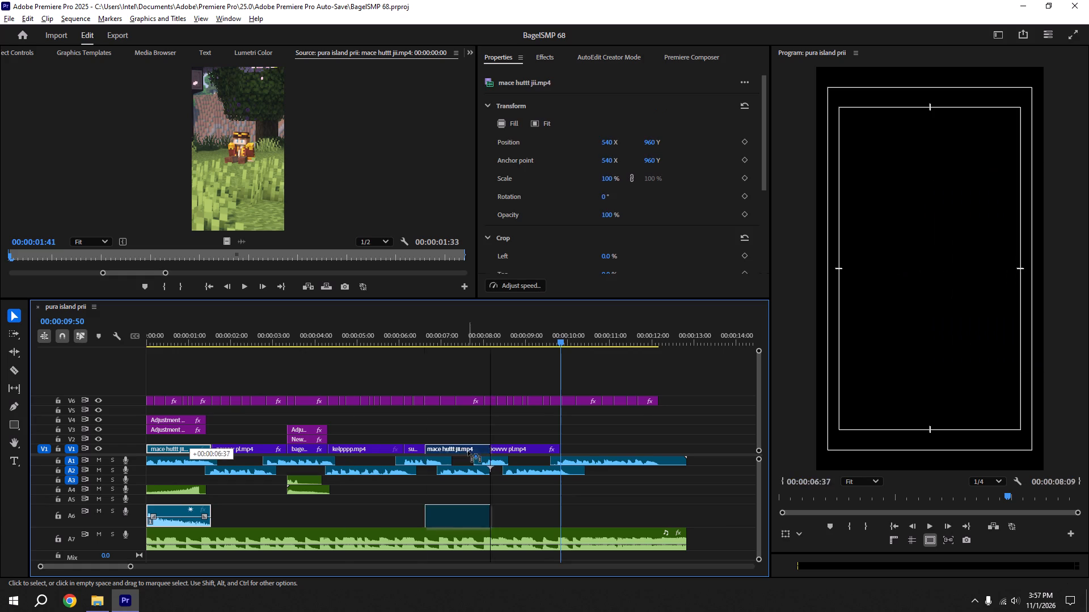
alt+drag(468, 451, 606, 452)
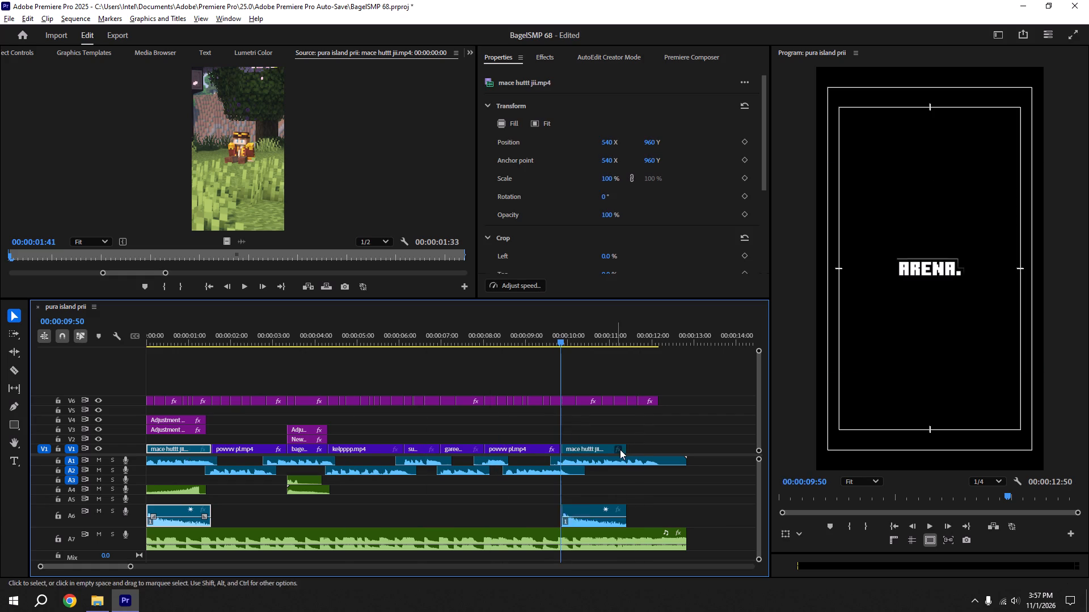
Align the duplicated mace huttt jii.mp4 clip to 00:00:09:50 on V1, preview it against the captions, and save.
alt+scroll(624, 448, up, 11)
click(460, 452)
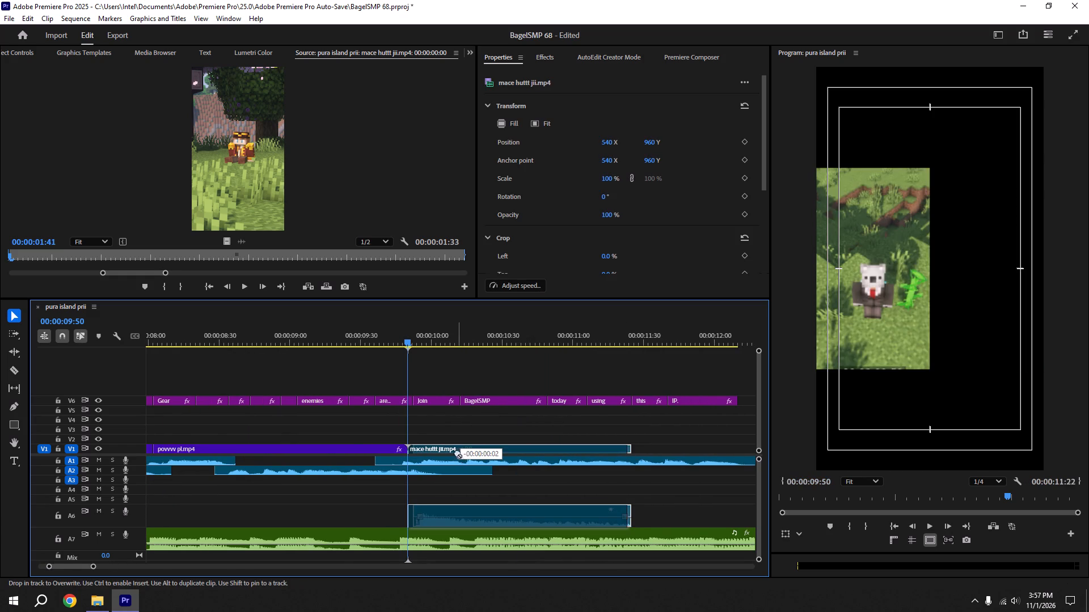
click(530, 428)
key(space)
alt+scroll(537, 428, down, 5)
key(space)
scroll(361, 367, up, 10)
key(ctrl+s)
Move the duplicated mace huttt jii.mp4 clip to start at 00:00:08:34, over the end of povvvv pl.mp4, and preview it.
shift+drag(372, 344, 343, 342)
alt+scroll(344, 346, down, 6)
drag(525, 448, 406, 447)
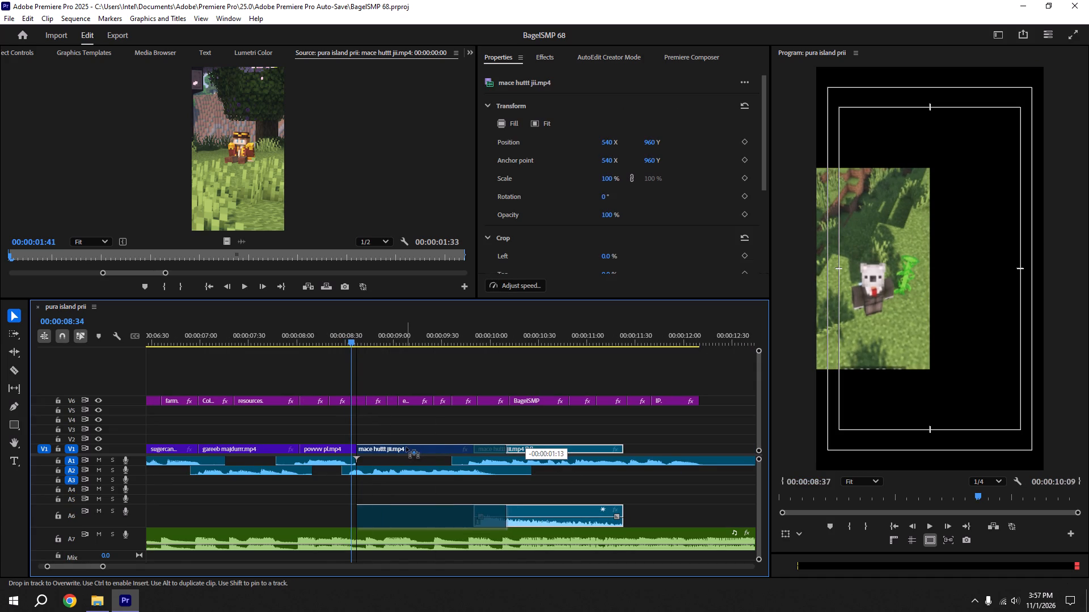
drag(406, 447, 401, 447)
click(468, 431)
key(space)
alt+scroll(486, 423, down, 6)
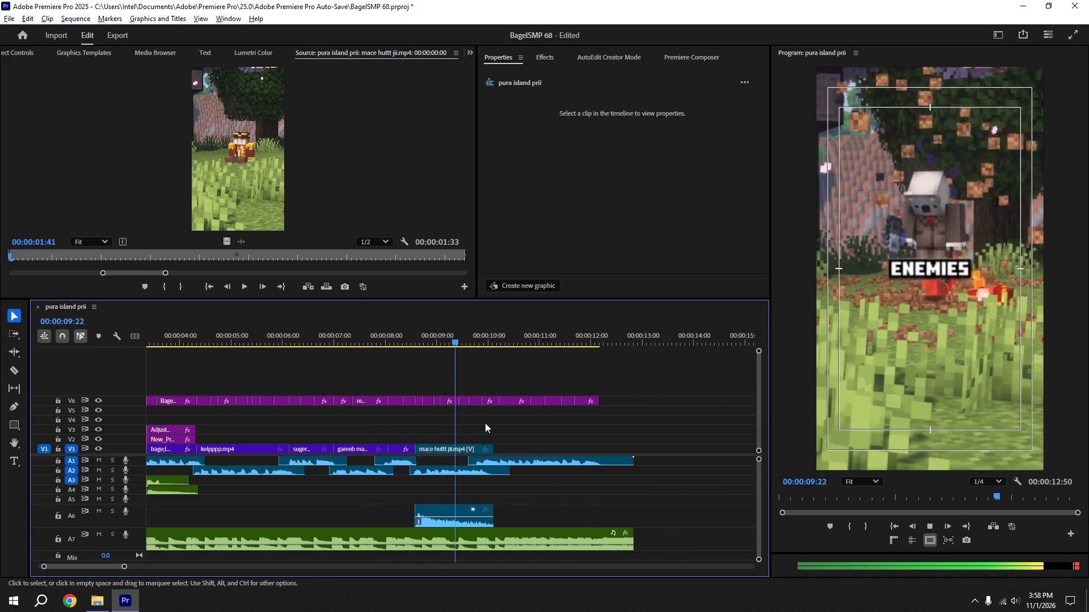
key(space)
Trim the end of the duplicated mace huttt jii.mp4 clip to 00:00:09:52 where the Join caption starts, and save.
scroll(517, 428, up, 10)
shift+click(516, 345)
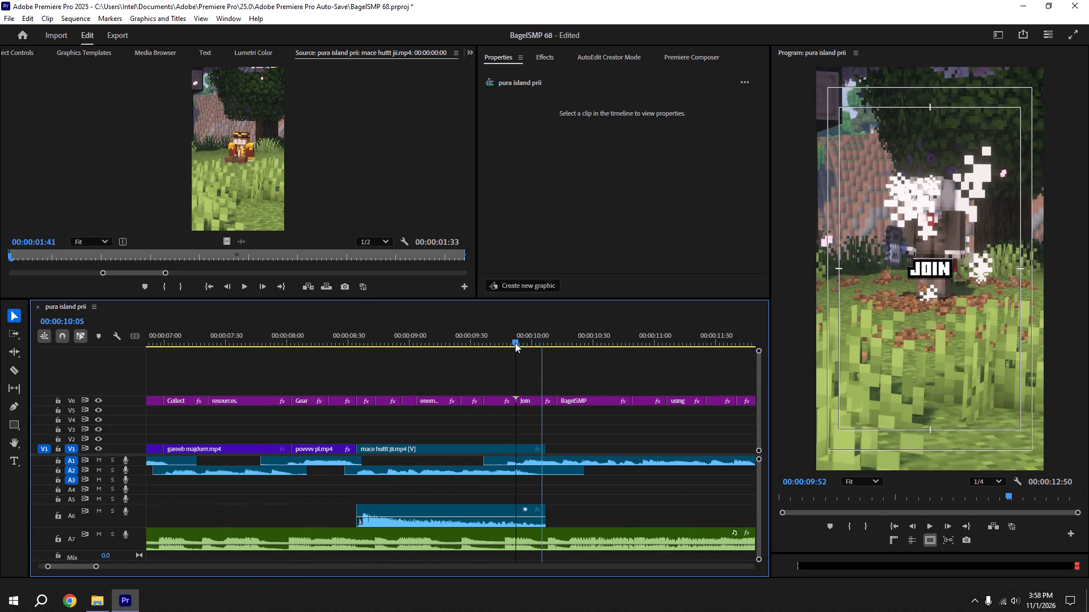
drag(548, 452, 519, 452)
ctrl+click(562, 451)
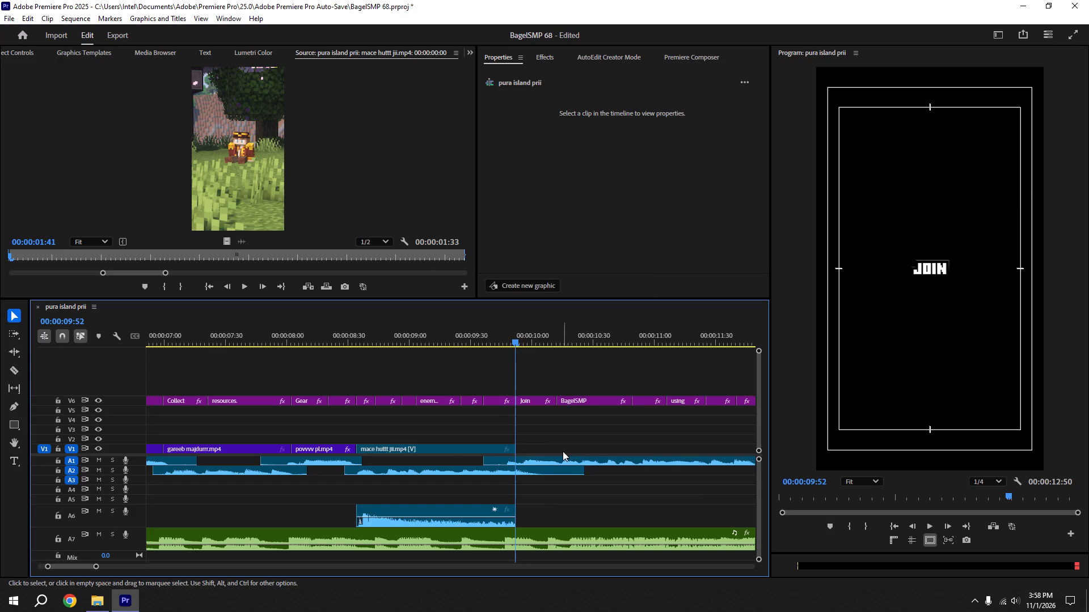
key(ctrl+s)
alt+scroll(553, 447, down, 6)
key(ctrl+s)
Duplicate bage;l.mp4 to V1 directly after mace huttt jii.mp4, extend its end to the end of the music, and save.
alt+scroll(281, 474, down, 4)
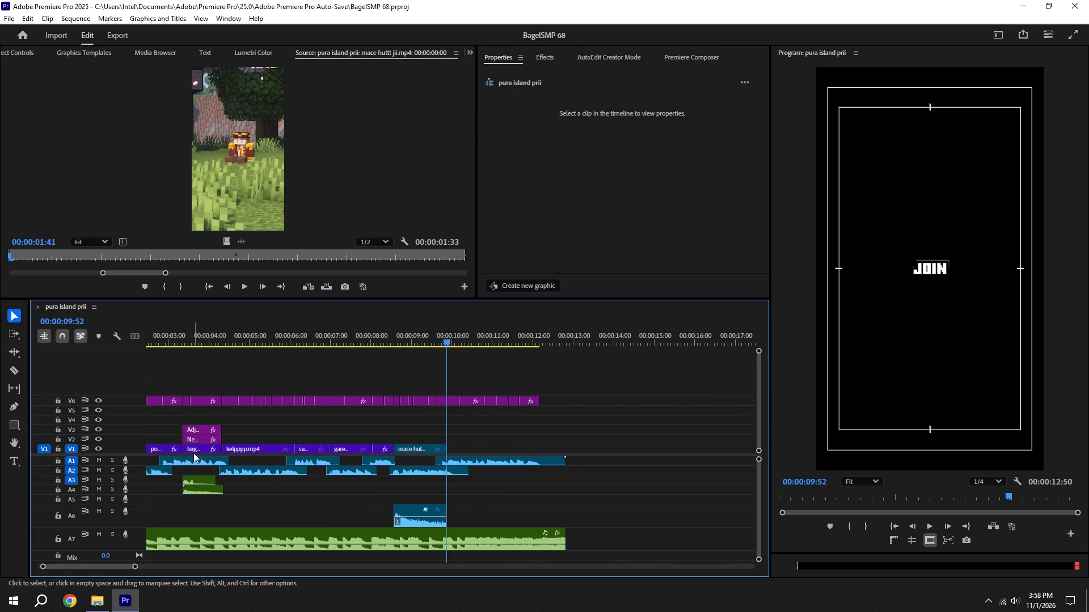
alt+drag(204, 451, 217, 449)
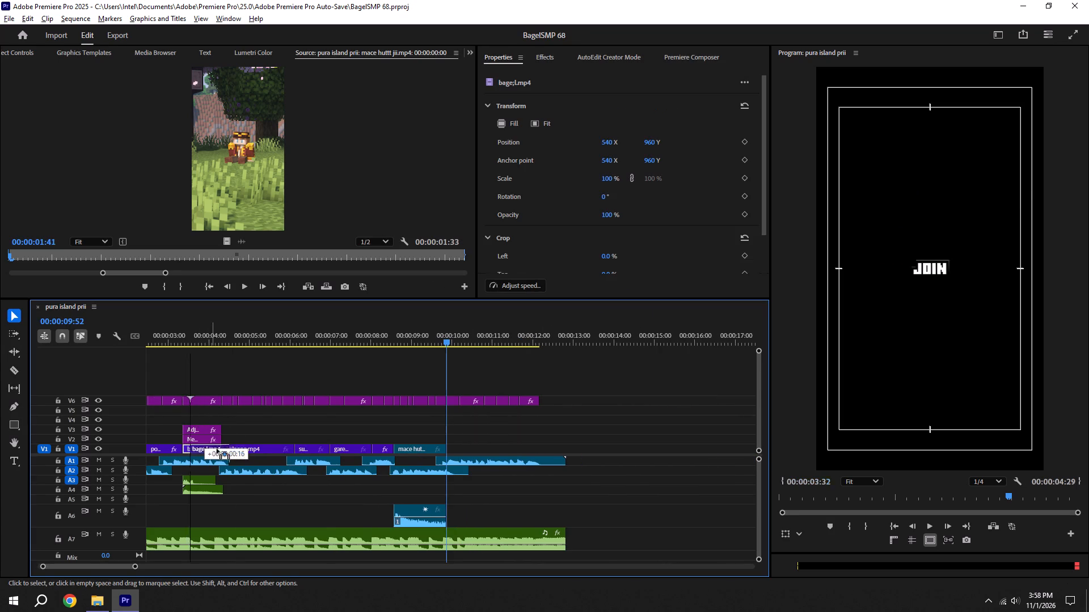
alt+drag(217, 449, 472, 452)
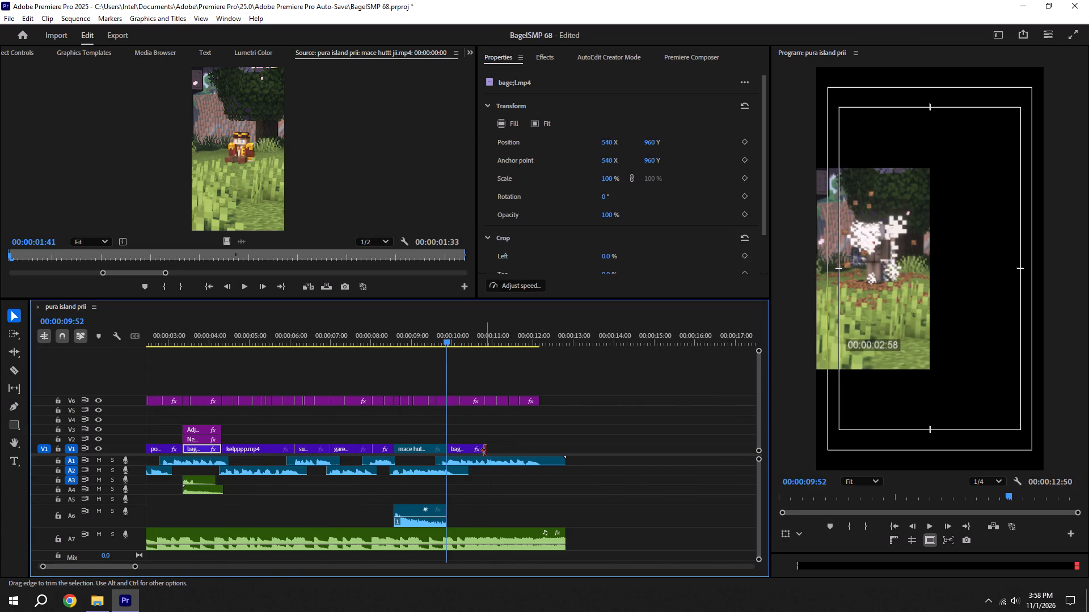
drag(486, 450, 565, 460)
click(627, 475)
key(ctrl+s)
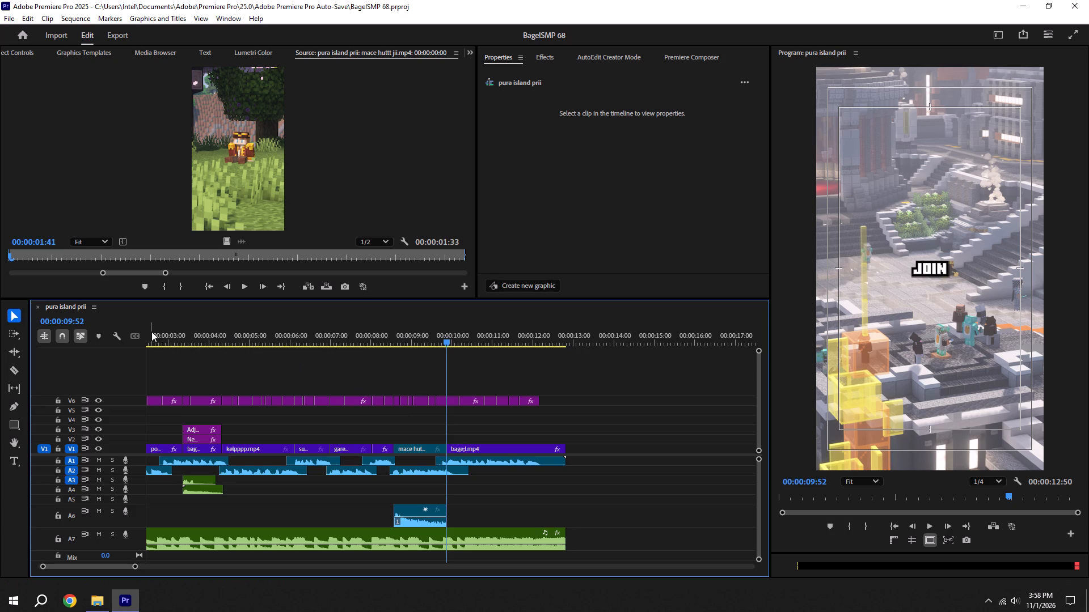
Open the earlier BagelSMP 67 project alongside the current one.
click(26, 41)
click(267, 262)
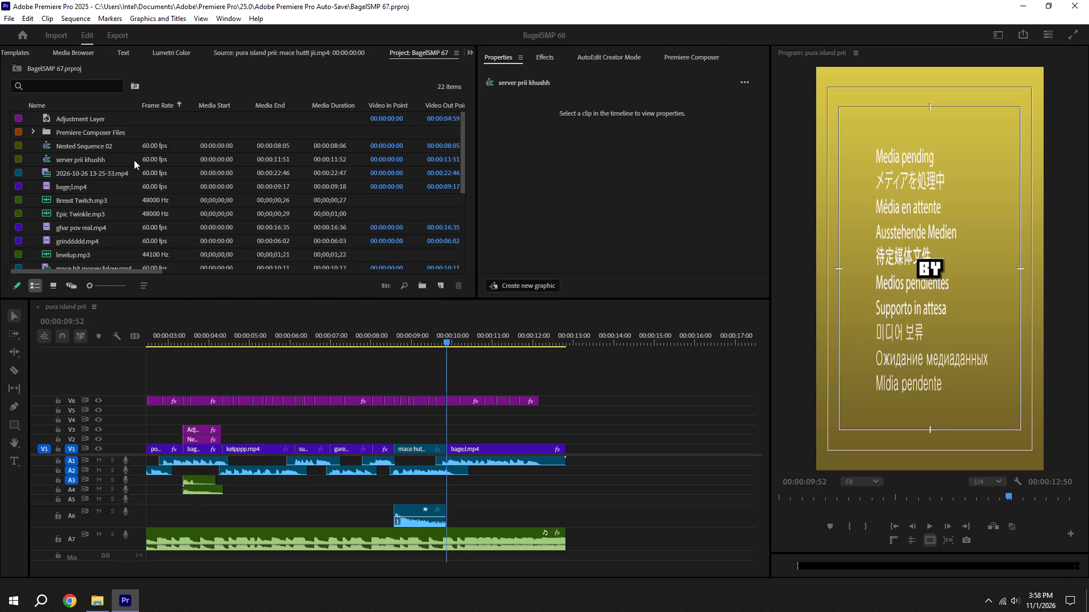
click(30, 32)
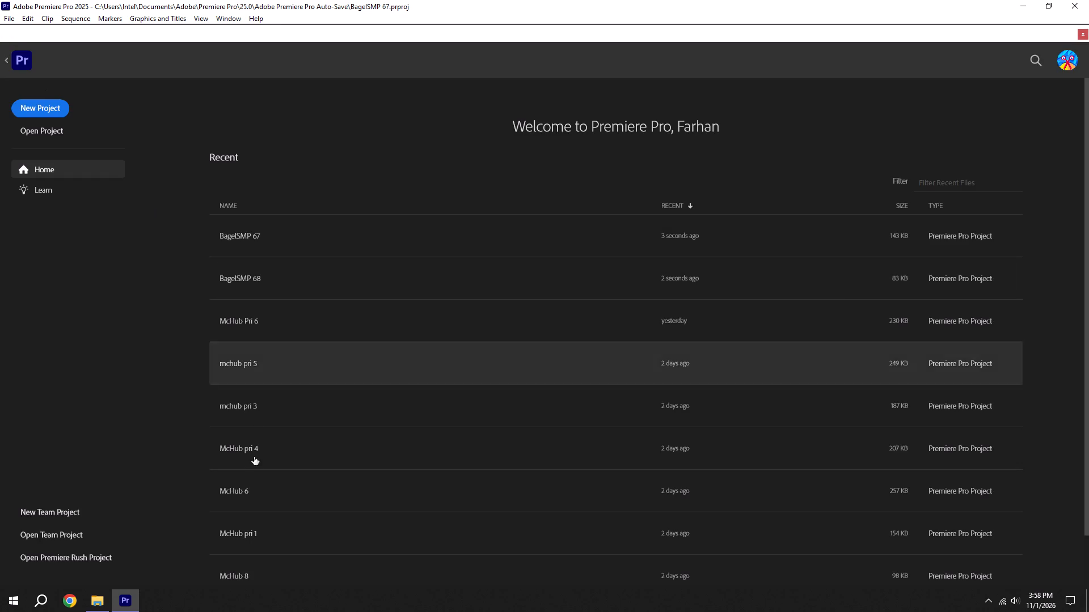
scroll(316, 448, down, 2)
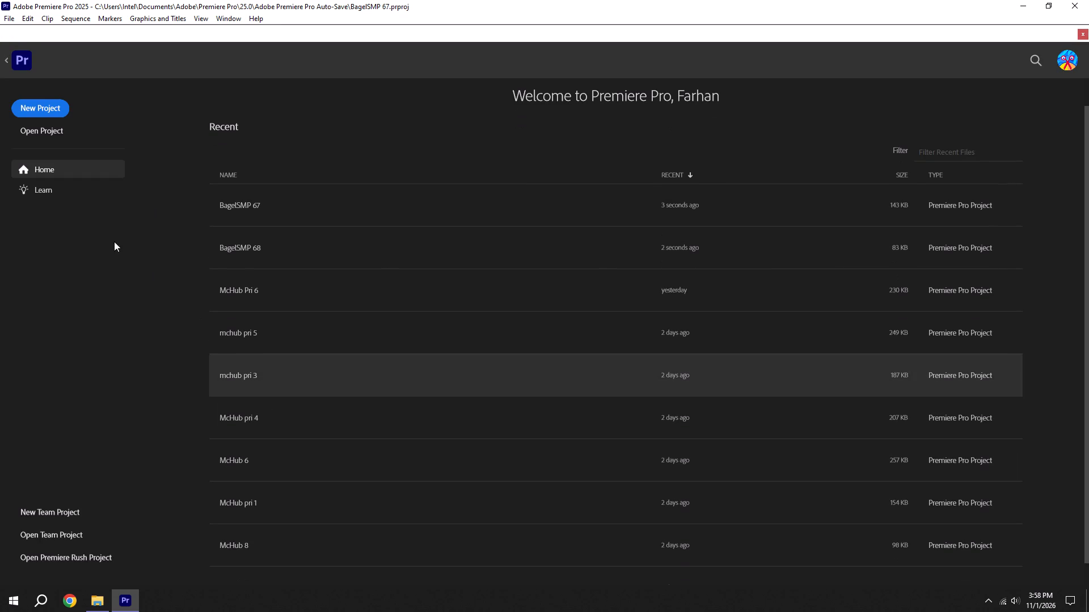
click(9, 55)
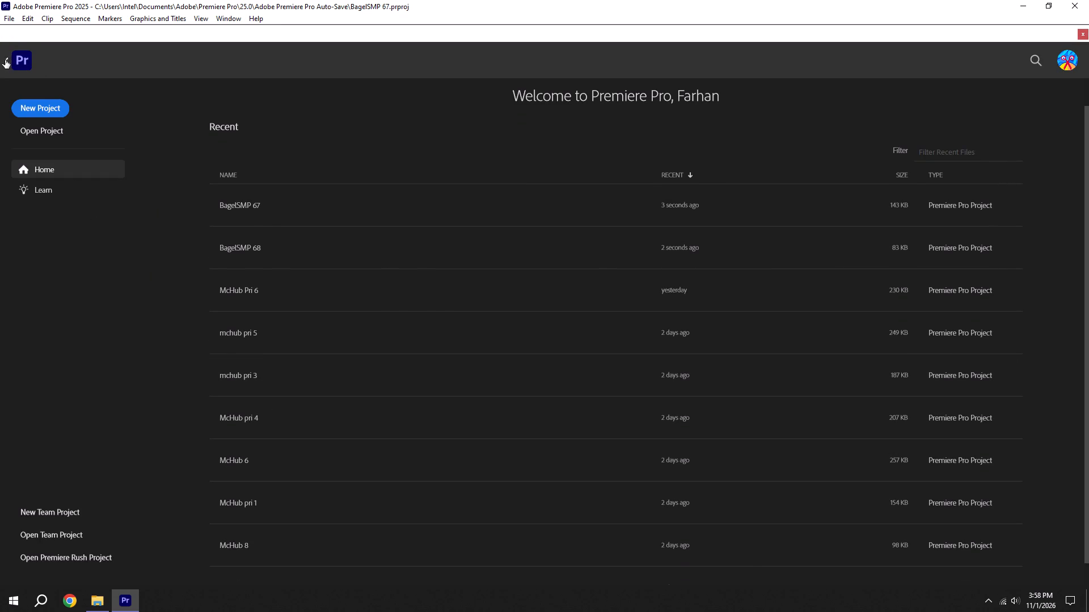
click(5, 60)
Open the BagelSMP 65 project from the Adobe Premiere Pro Auto-Save folder, alongside the projects already open.
click(6, 21)
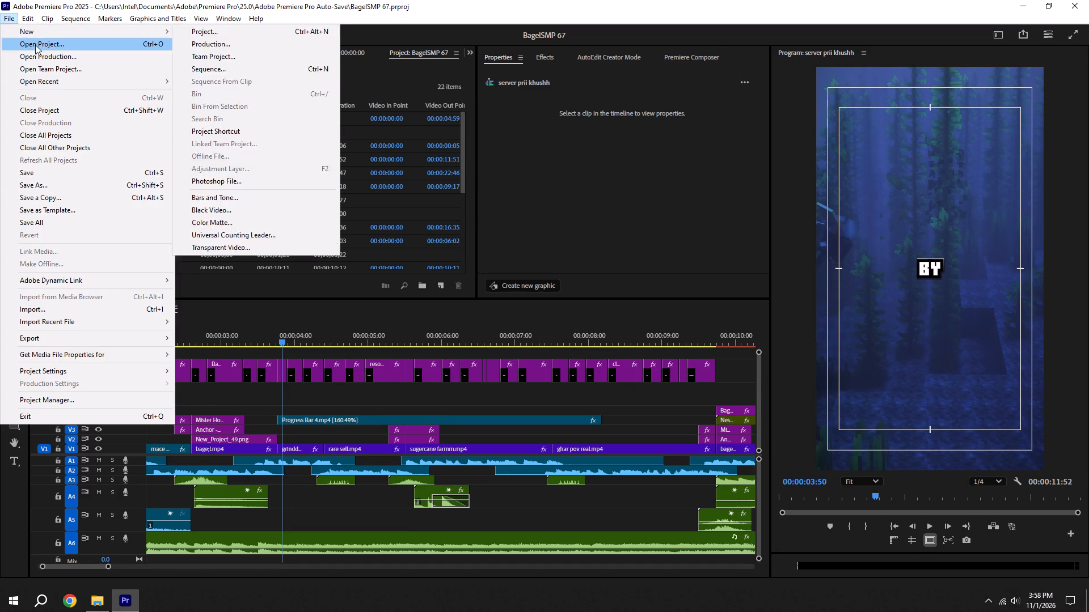
click(35, 45)
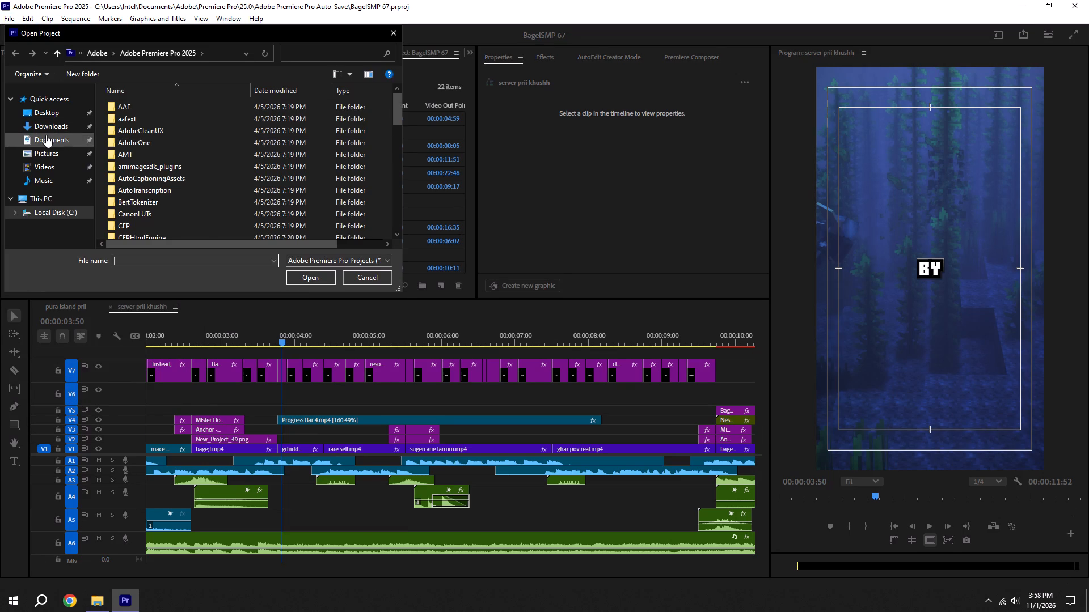
click(46, 135)
double_click(140, 104)
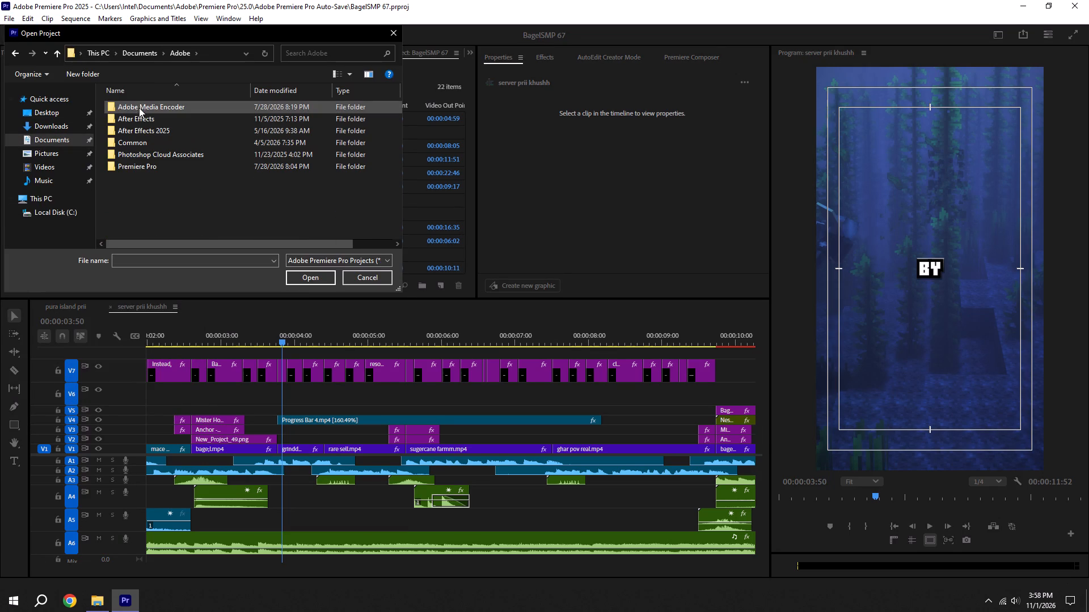
click(135, 176)
click(136, 176)
double_click(140, 165)
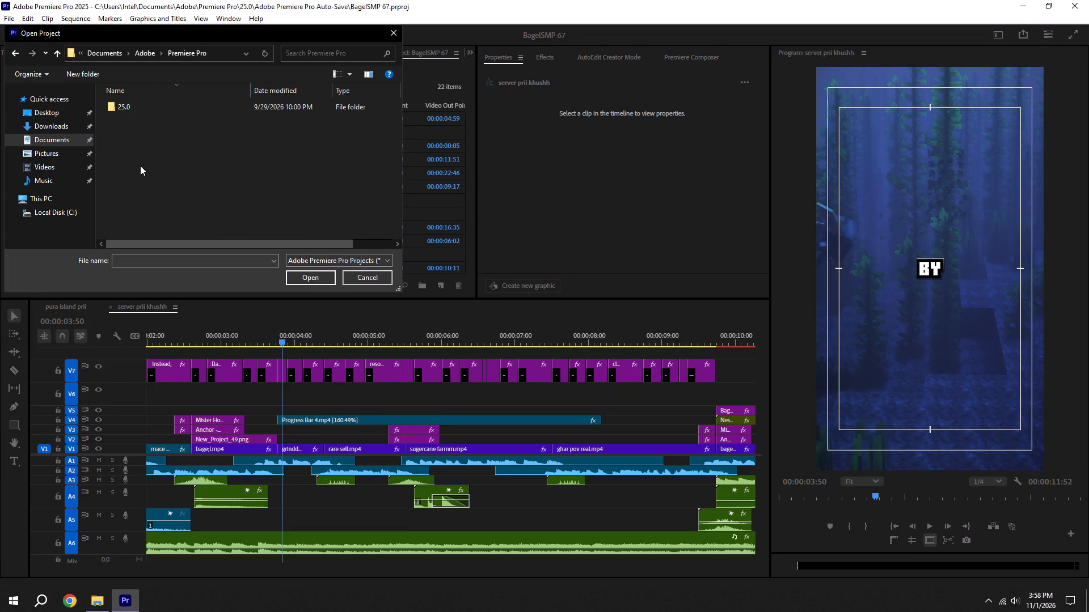
double_click(127, 109)
double_click(157, 120)
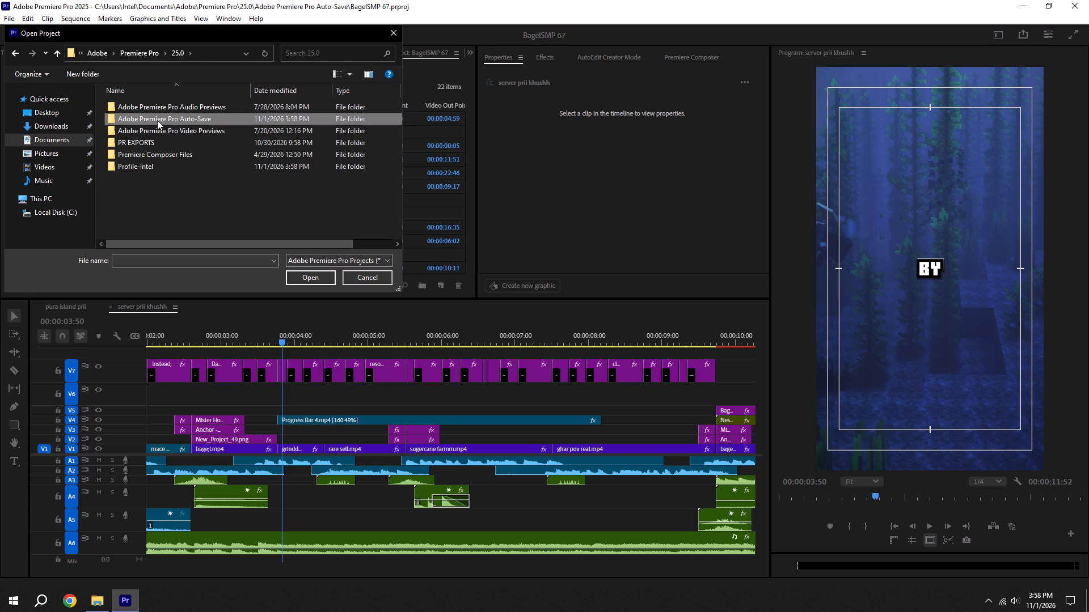
scroll(164, 126, down, 20)
scroll(164, 126, down, 5)
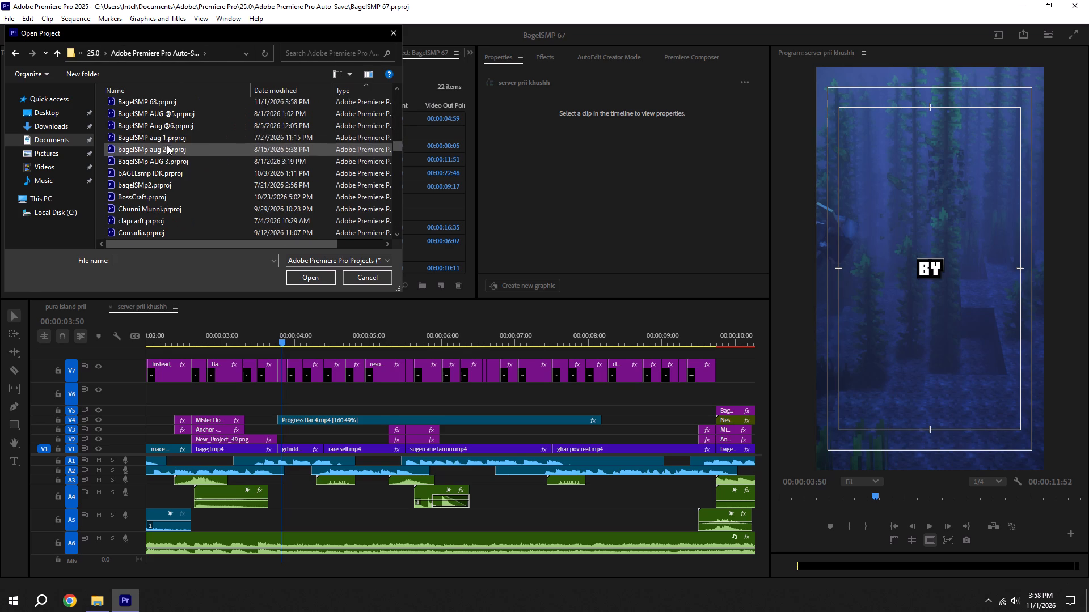
scroll(153, 143, up, 3)
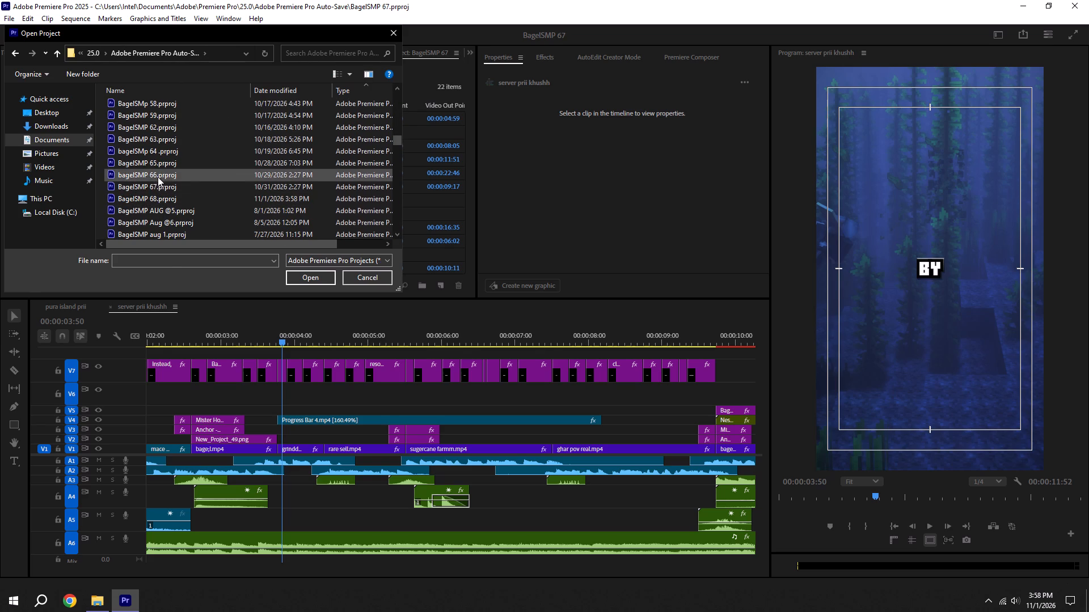
click(158, 176)
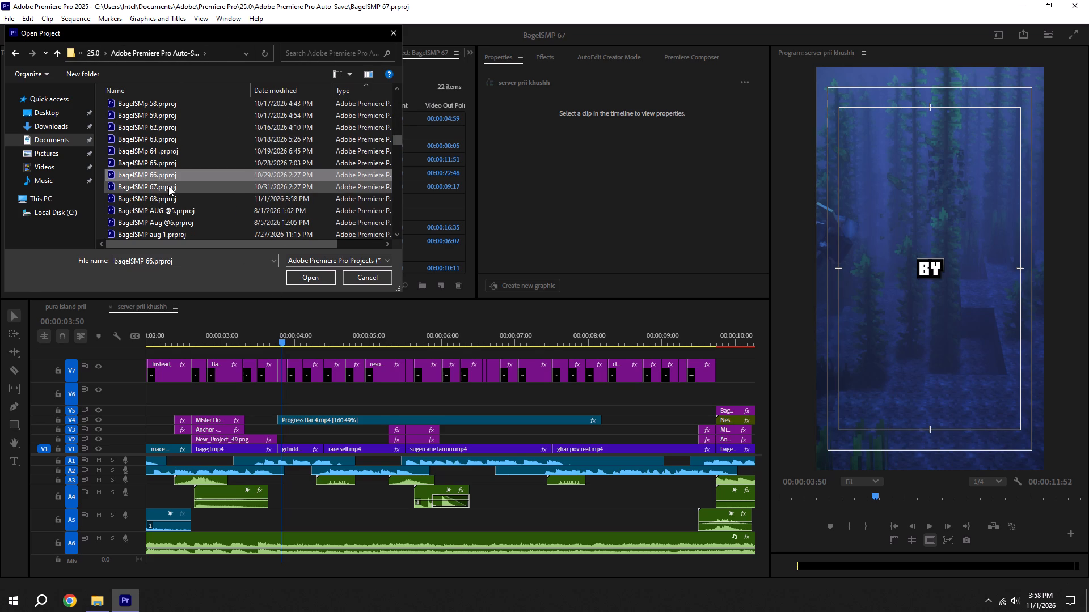
click(148, 160)
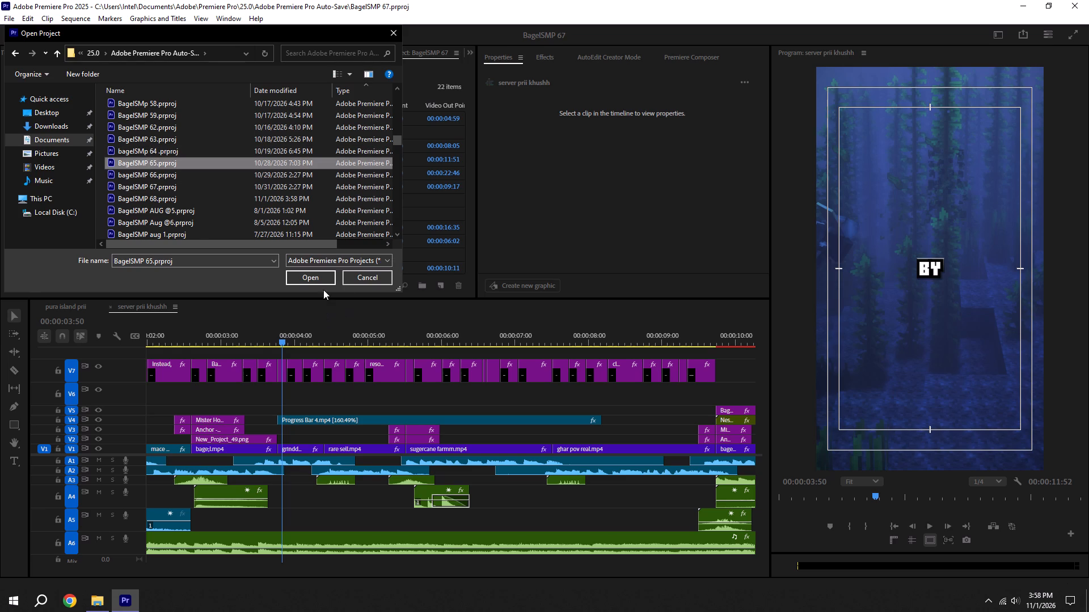
click(323, 289)
click(316, 282)
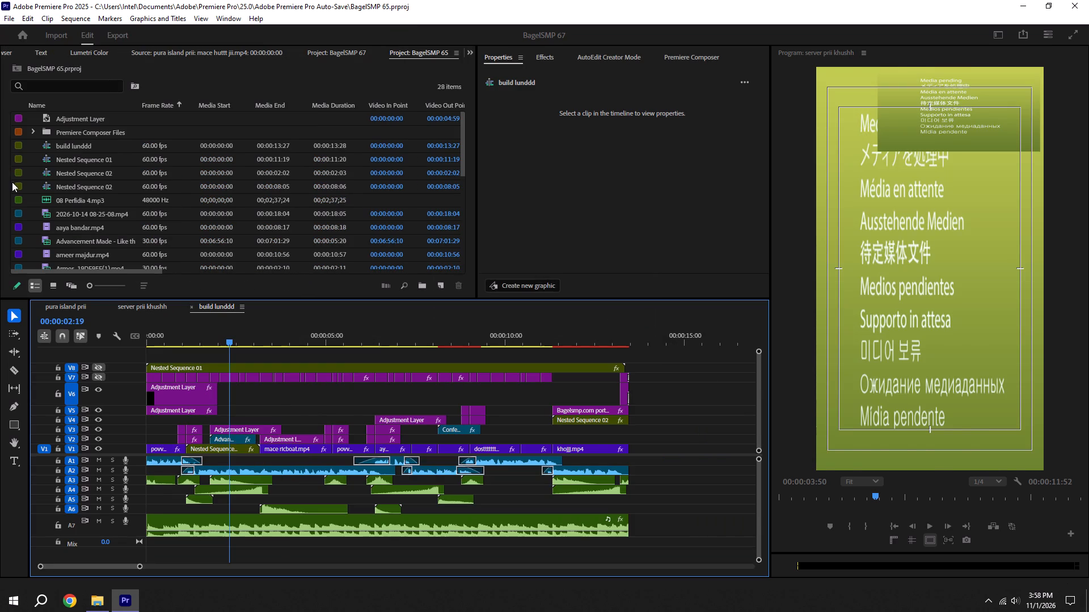
Play through the build lunddd sequence to check its effects.
key(space)
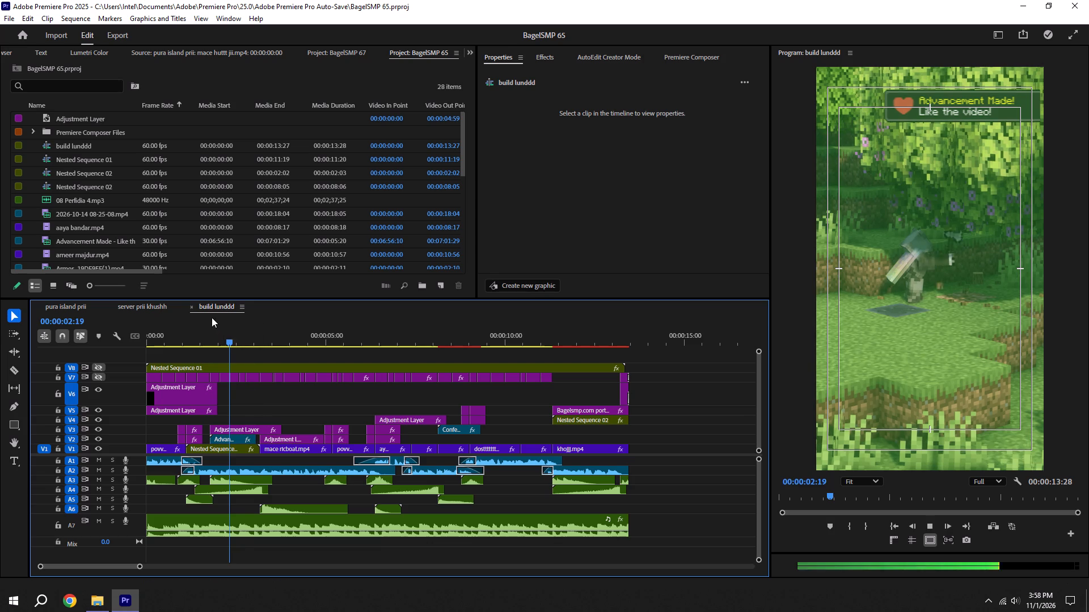
key(space)
key(space)
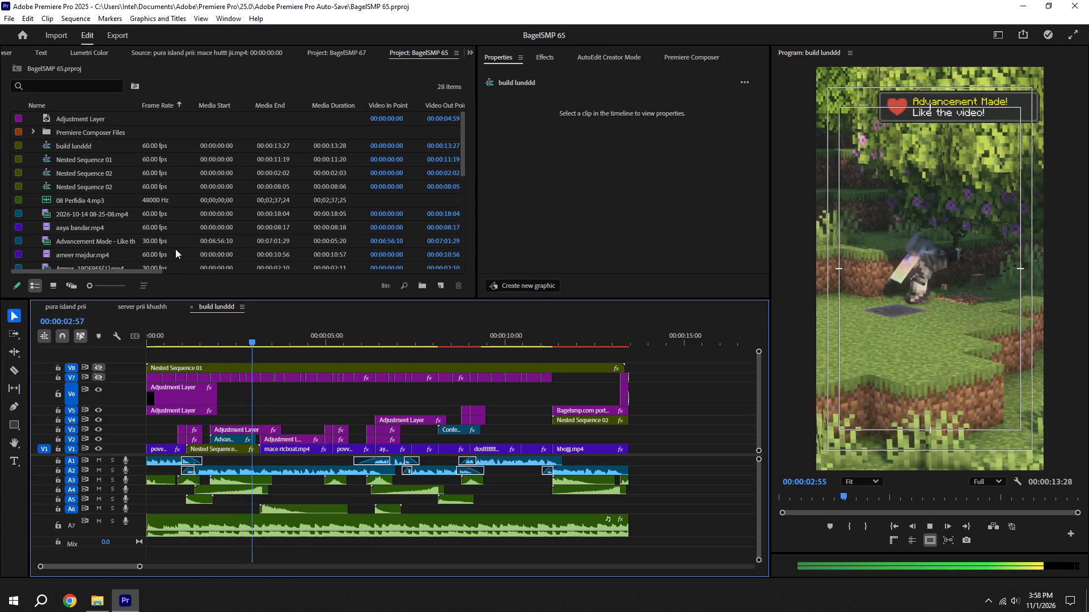
Open the bagelSMP 66 project from the same Auto-Save folder.
click(8, 20)
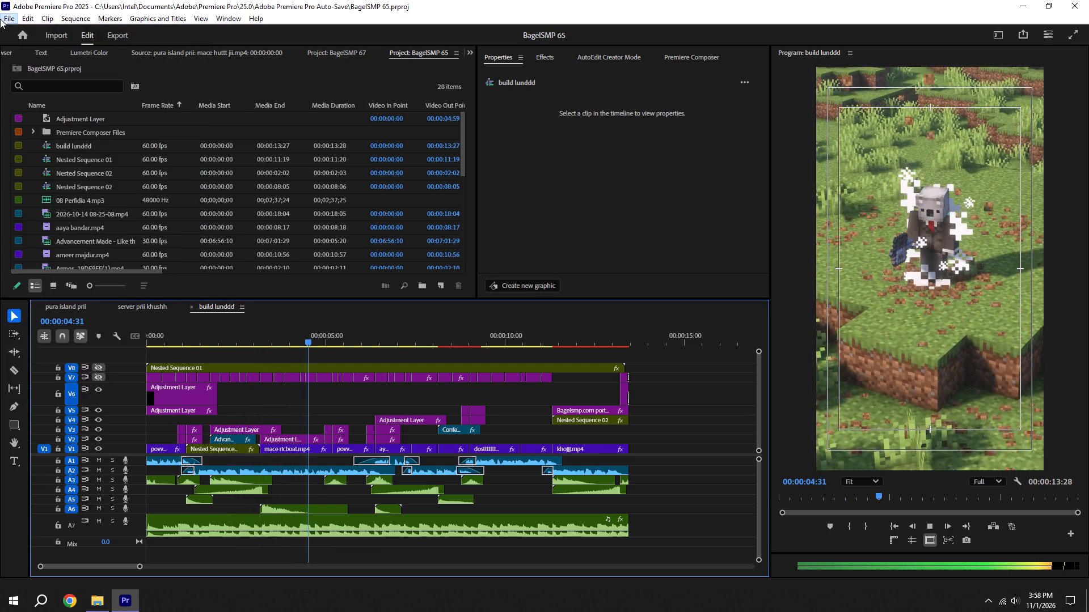
click(40, 45)
scroll(213, 160, down, 10)
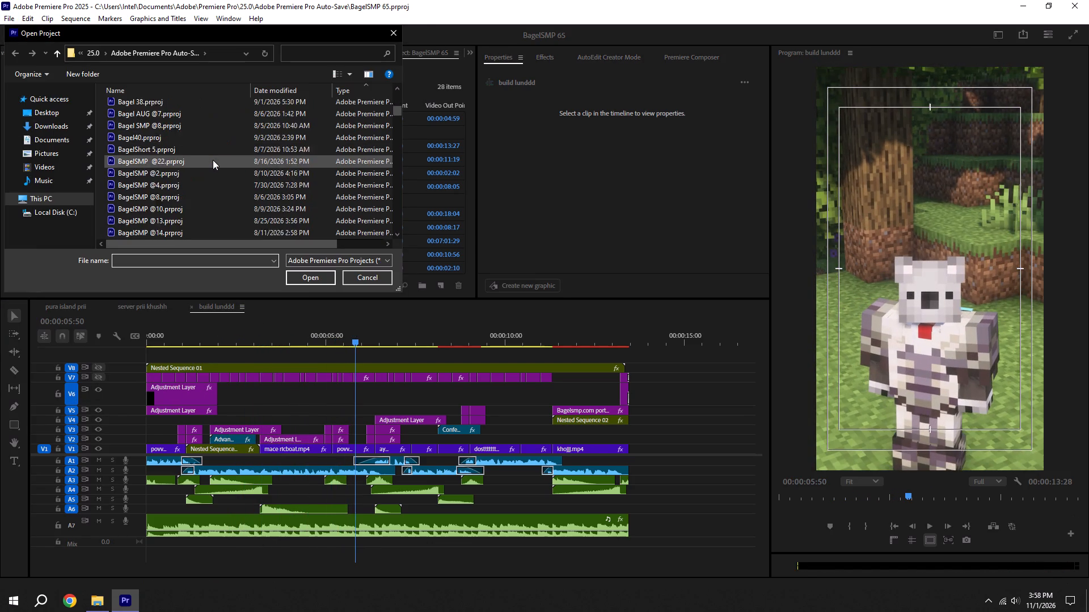
scroll(213, 160, down, 8)
scroll(209, 224, down, 3)
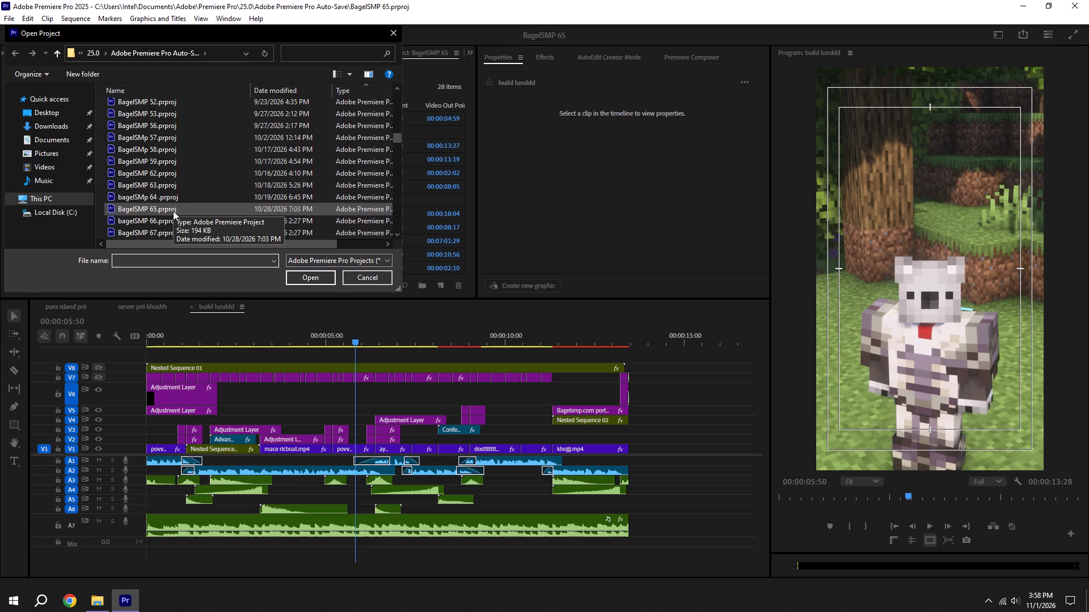
click(172, 222)
click(306, 282)
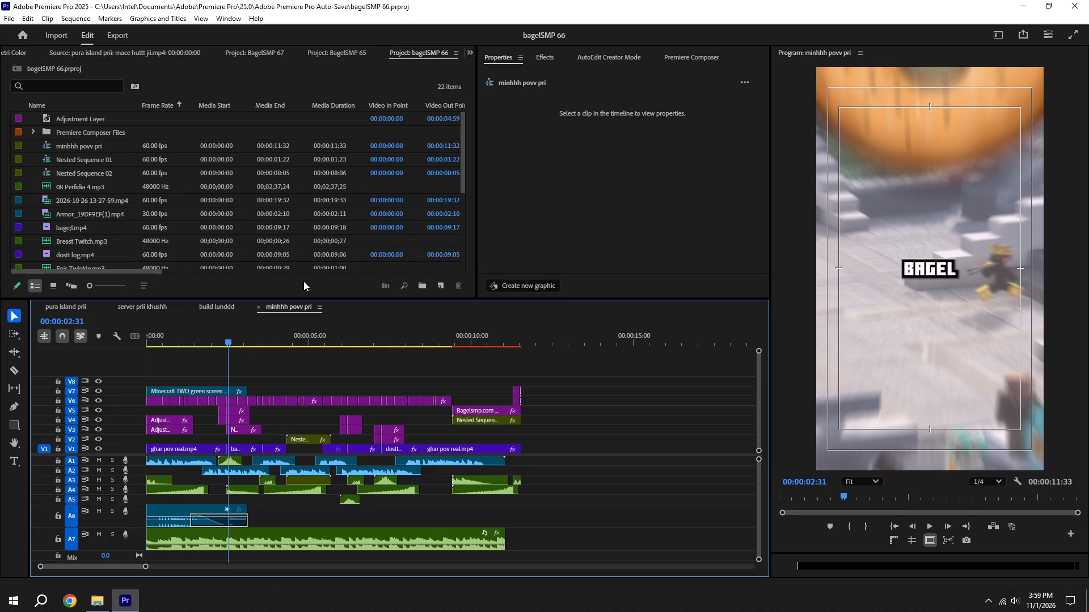
Preview the minhhh povv pri sequence, open its nested sequence on V2, and copy the Armor_19DF9EF(1).mp4 clip.
key(space)
alt+scroll(284, 294, up, 2)
alt+scroll(284, 301, down, 3)
key(space)
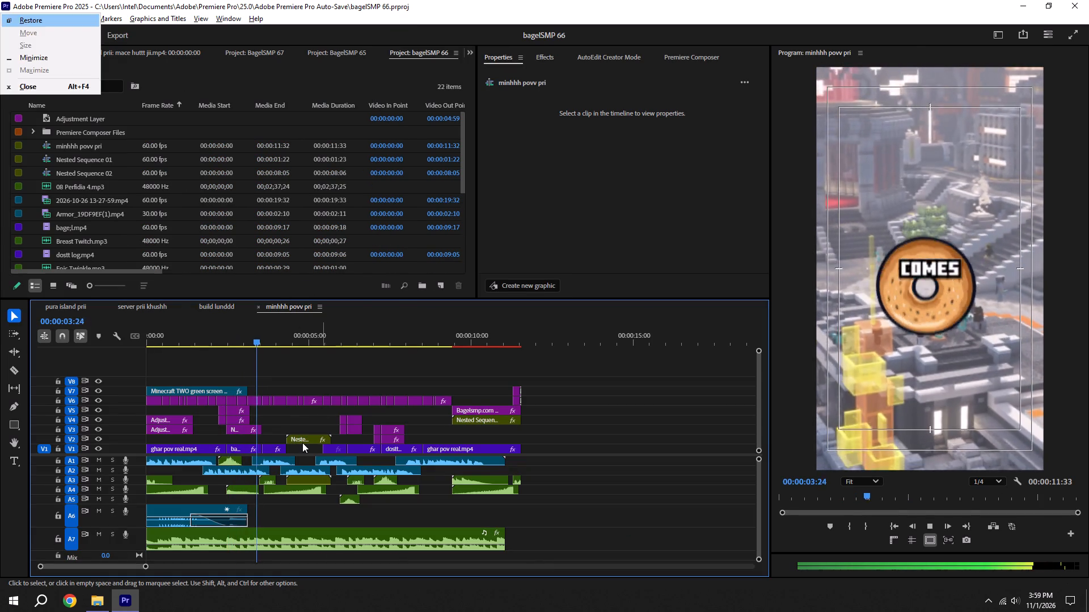
double_click(303, 442)
click(192, 393)
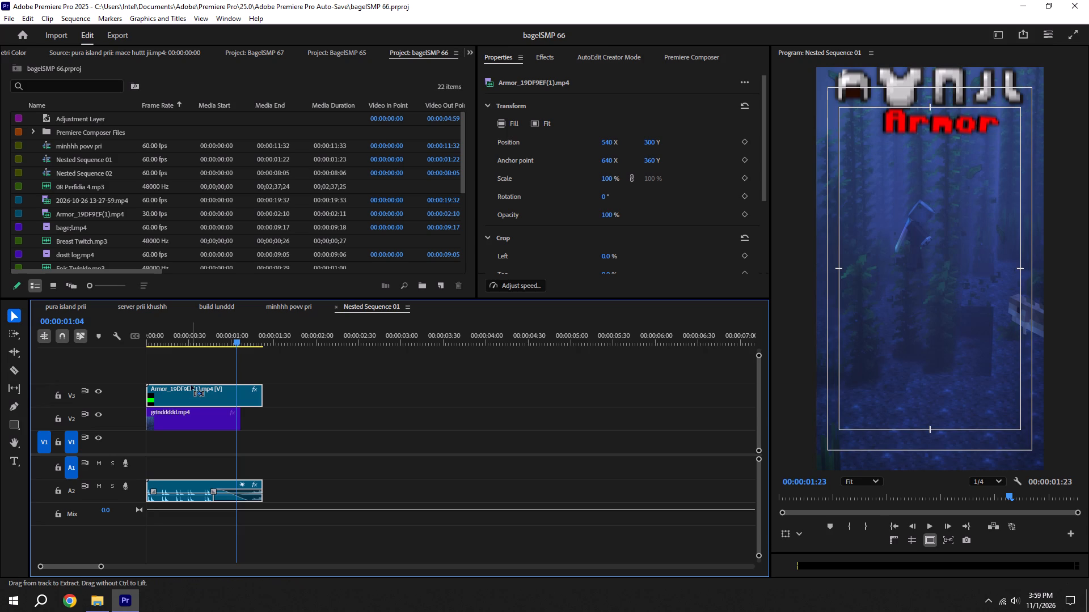
key(ctrl+c)
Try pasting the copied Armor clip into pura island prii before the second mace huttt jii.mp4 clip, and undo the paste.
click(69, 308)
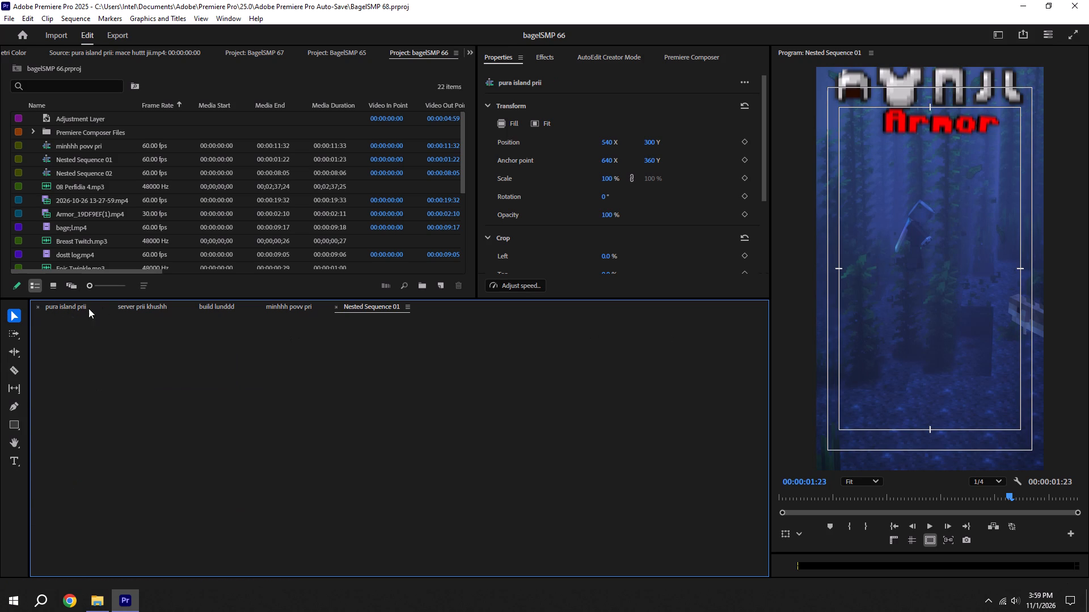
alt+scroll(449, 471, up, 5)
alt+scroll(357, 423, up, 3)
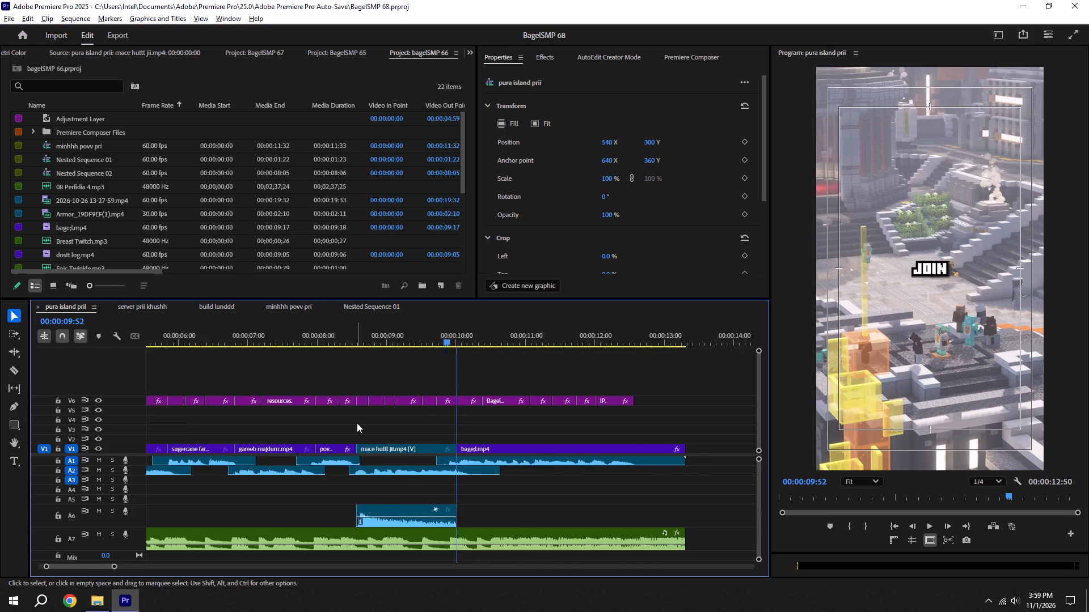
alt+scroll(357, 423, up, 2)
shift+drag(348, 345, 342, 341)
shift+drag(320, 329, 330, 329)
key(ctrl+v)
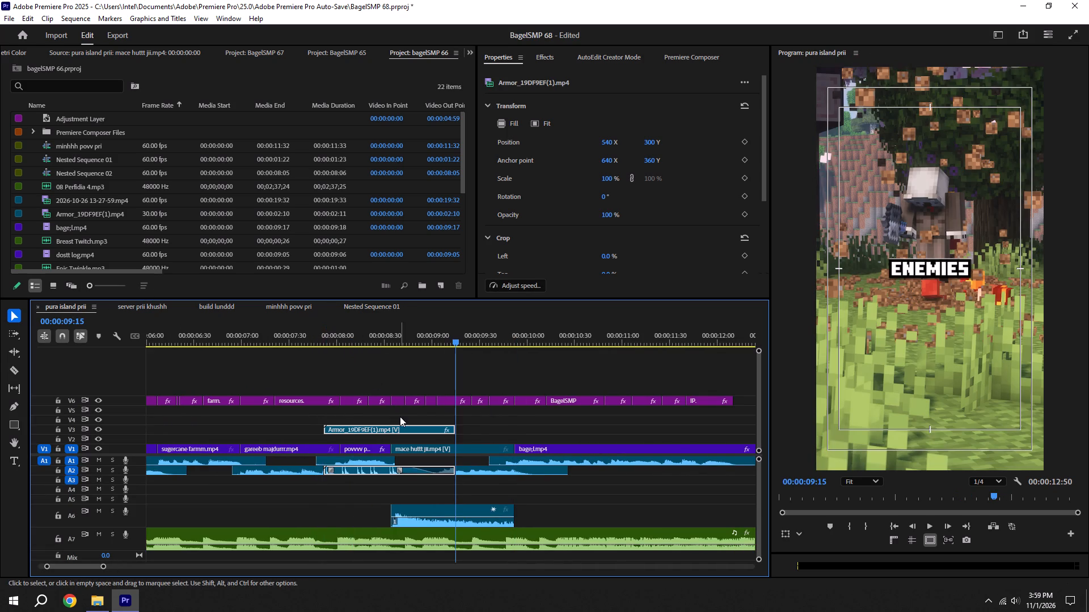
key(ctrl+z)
Paste the Armor clip at 00:00:13:15, past the end of the music, and move its audio to A4.
alt+scroll(534, 367, down, 5)
drag(697, 340, 712, 340)
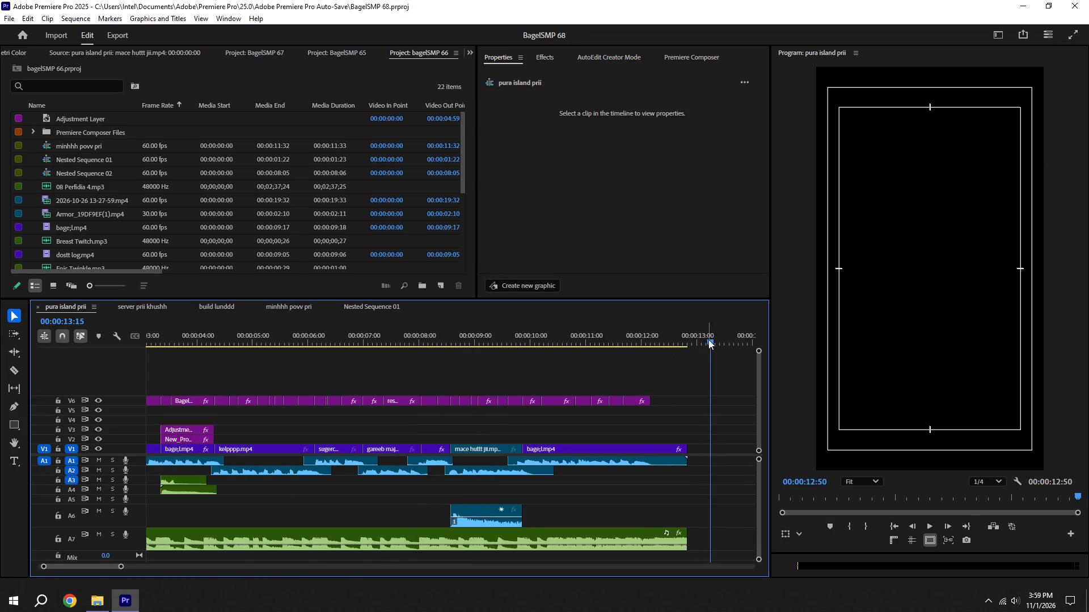
key(ctrl+v)
drag(403, 474, 399, 488)
Move the Armor clip to V2 above povvvv pl.mp4 and mace huttt jii.mp4, starting at about 00:00:07:57, and preview it.
drag(413, 426, 145, 435)
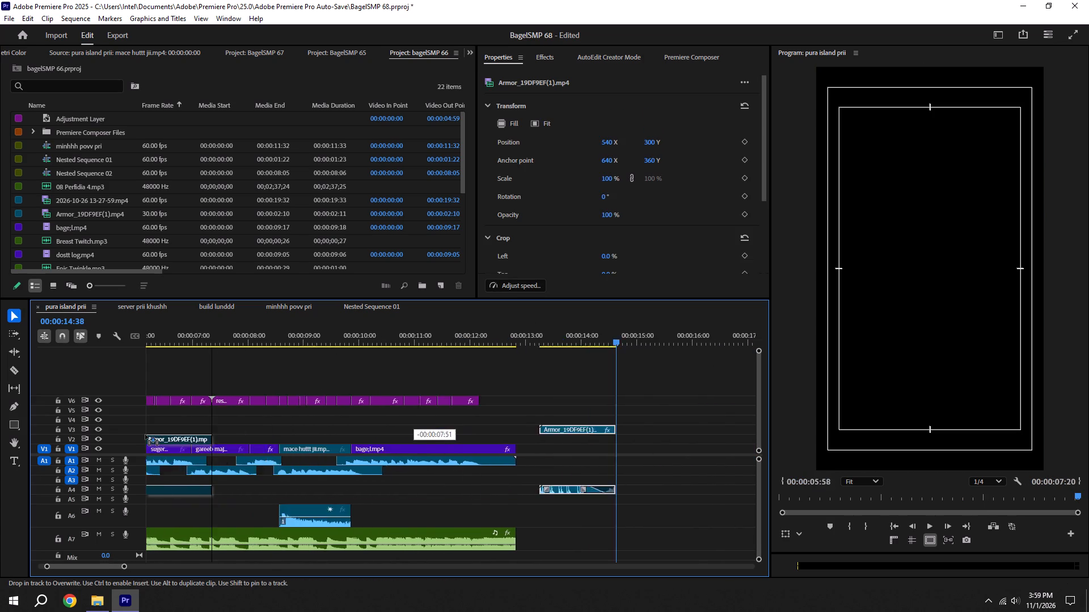
drag(145, 435, 403, 437)
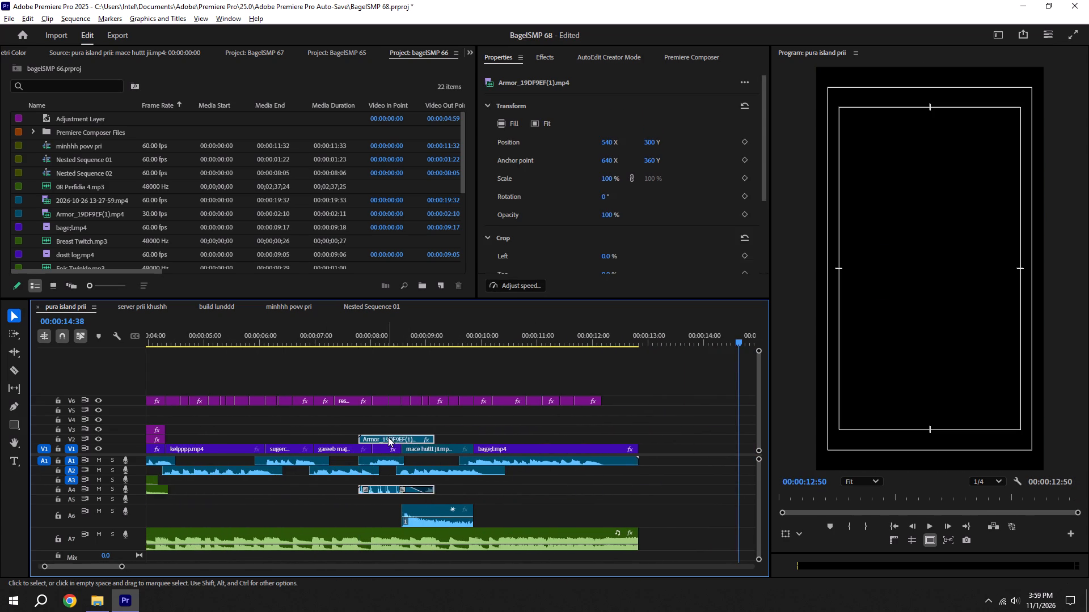
alt+scroll(388, 437, up, 6)
shift+click(331, 322)
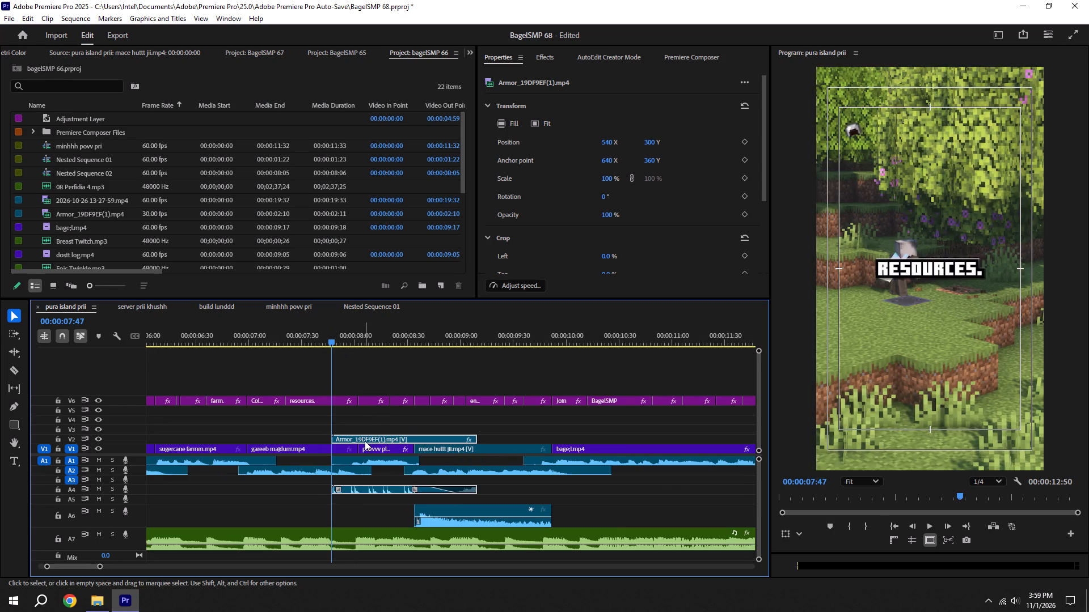
drag(365, 441, 382, 439)
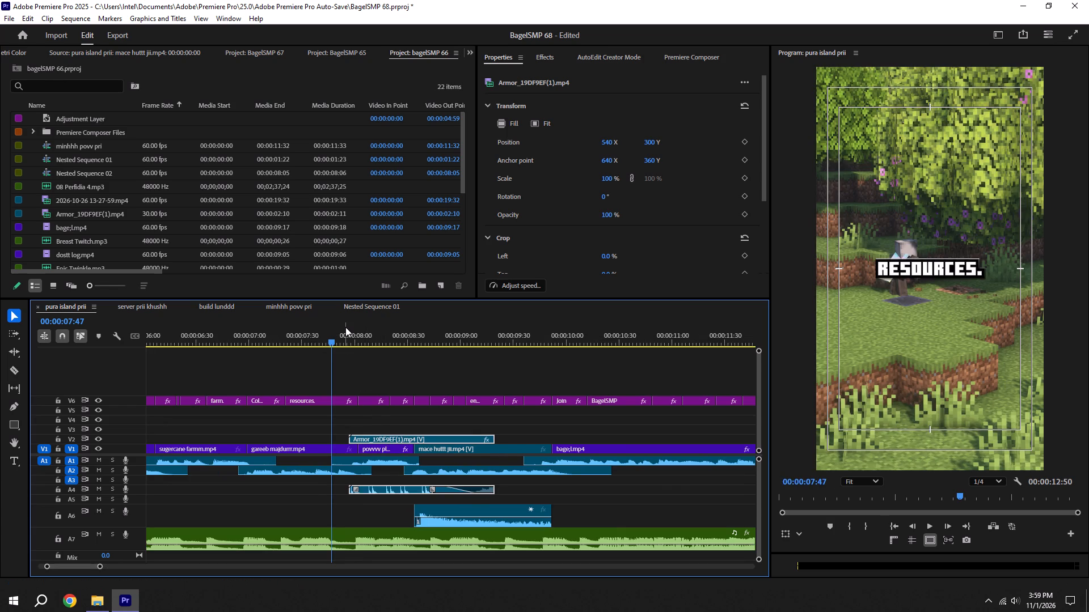
key(space)
key(space)
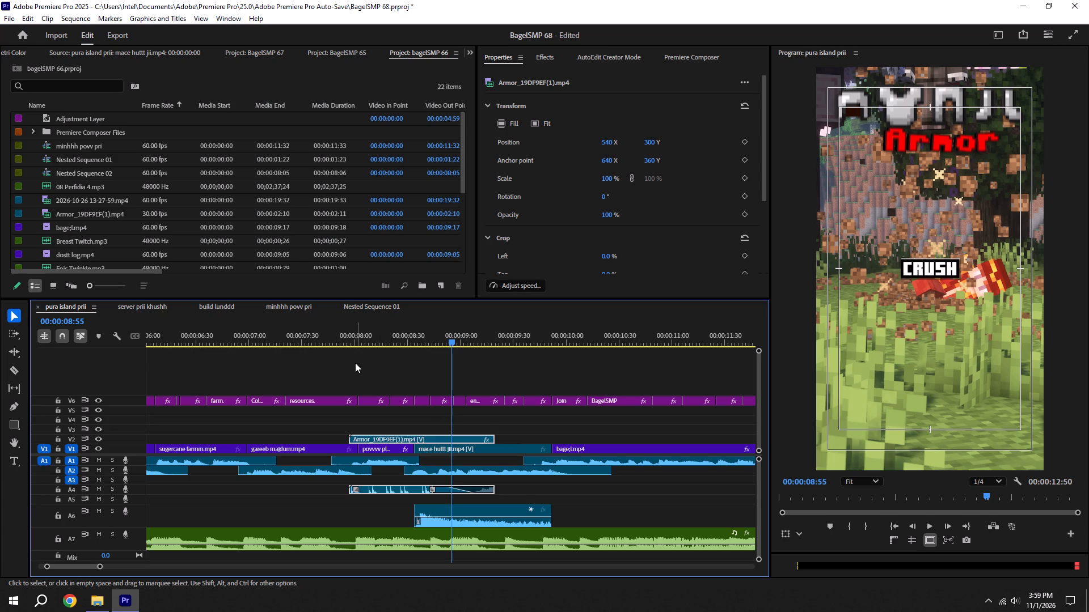
shift+drag(337, 355, 332, 355)
shift+drag(314, 342, 309, 341)
key(space)
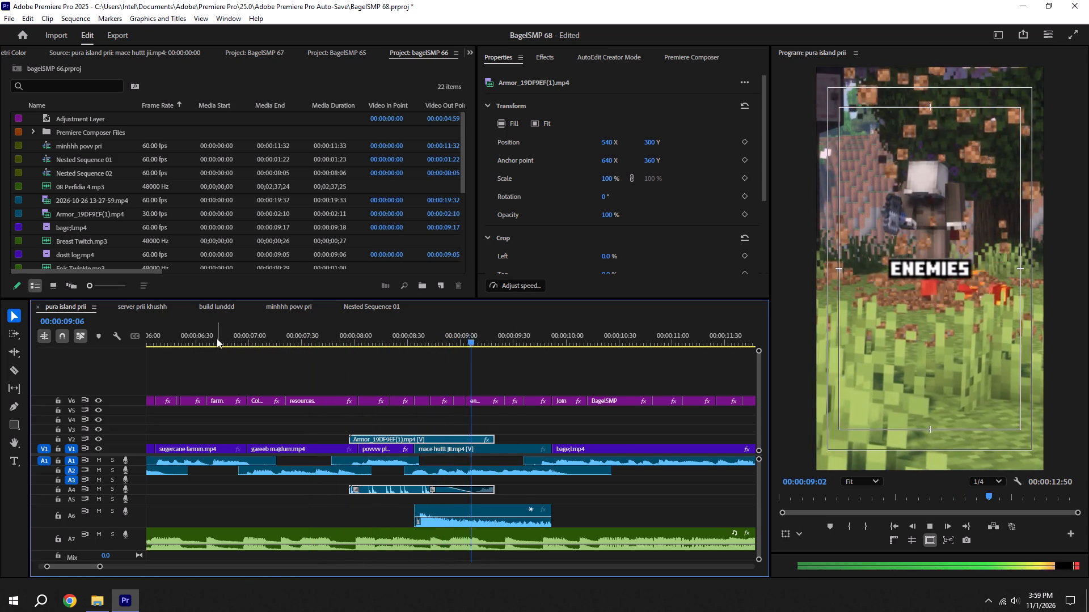
key(space)
Shift the Armor clip to start with povvvv pl.mp4 at about 00:00:08:02, play through to the final captions, and save.
click(373, 433)
drag(370, 440, 372, 441)
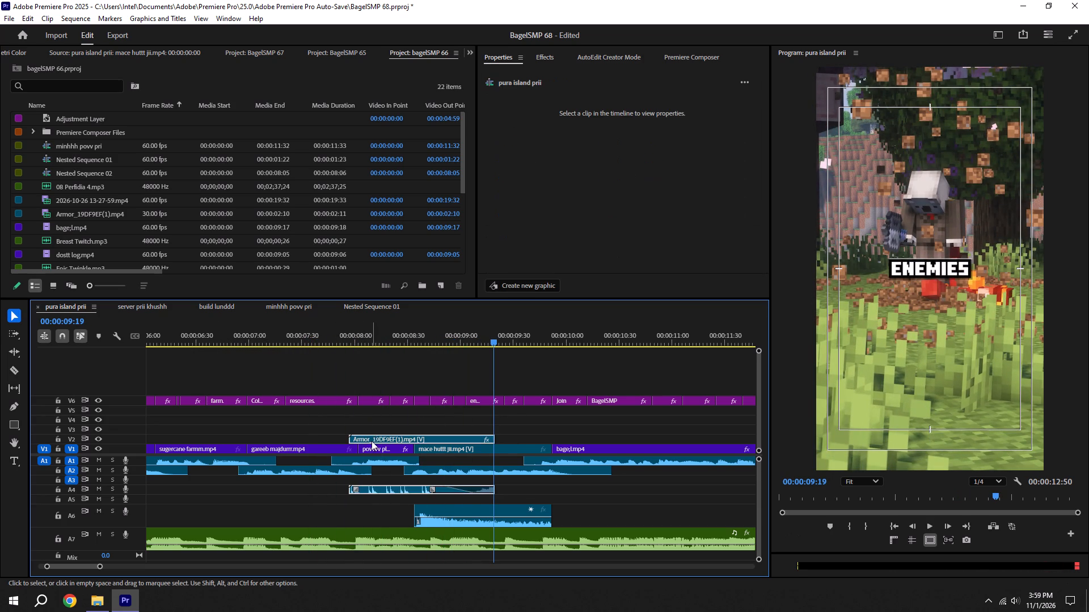
drag(372, 441, 376, 441)
shift+click(326, 331)
key(space)
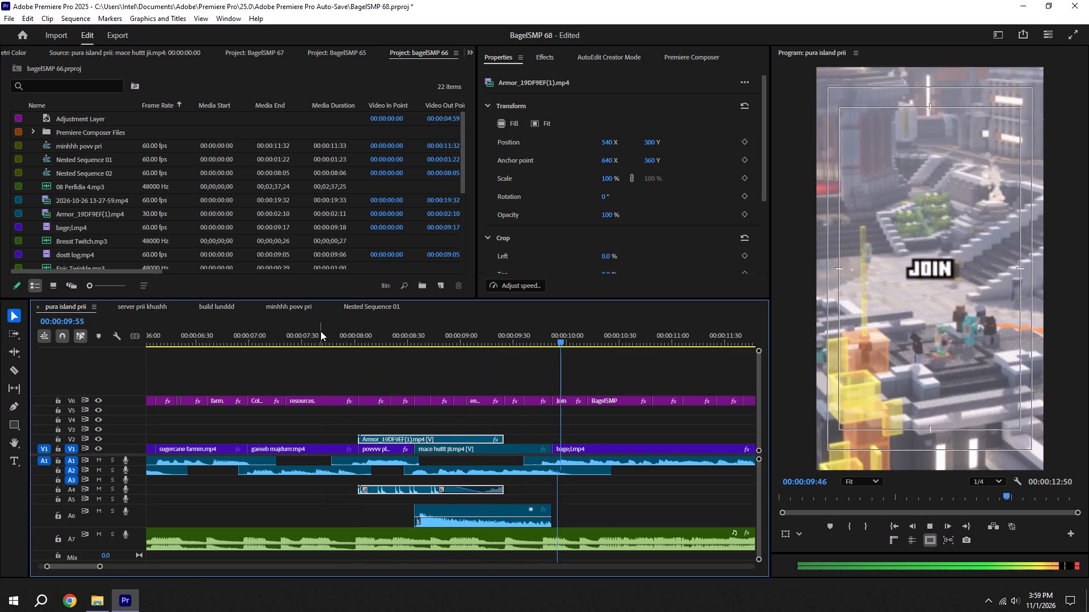
key(ctrl+s)
alt+scroll(426, 362, down, 5)
key(space)
alt+scroll(438, 384, down, 5)
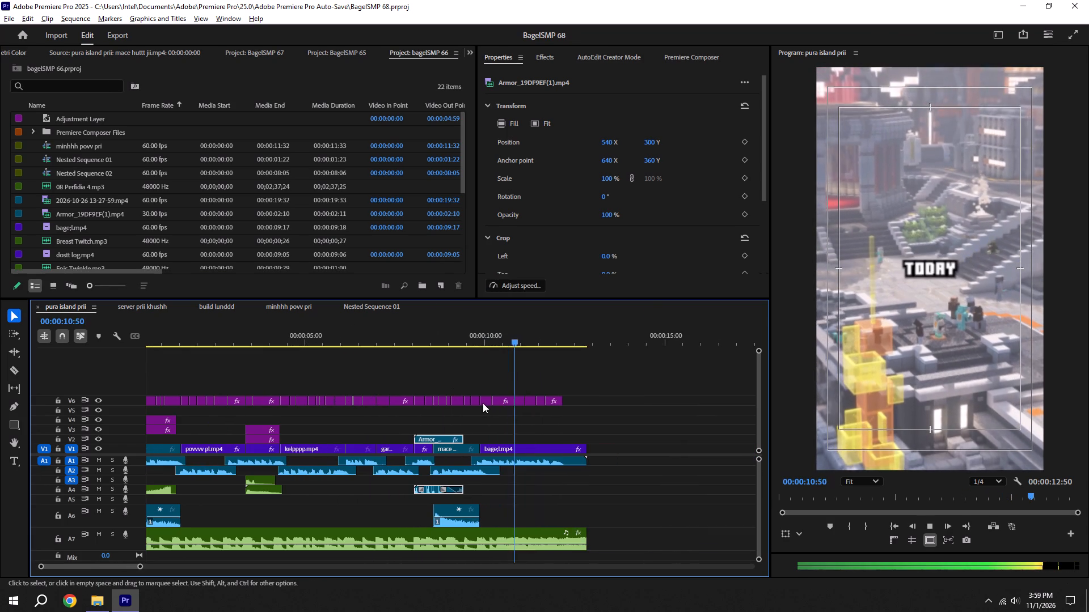
key(ctrl+s)
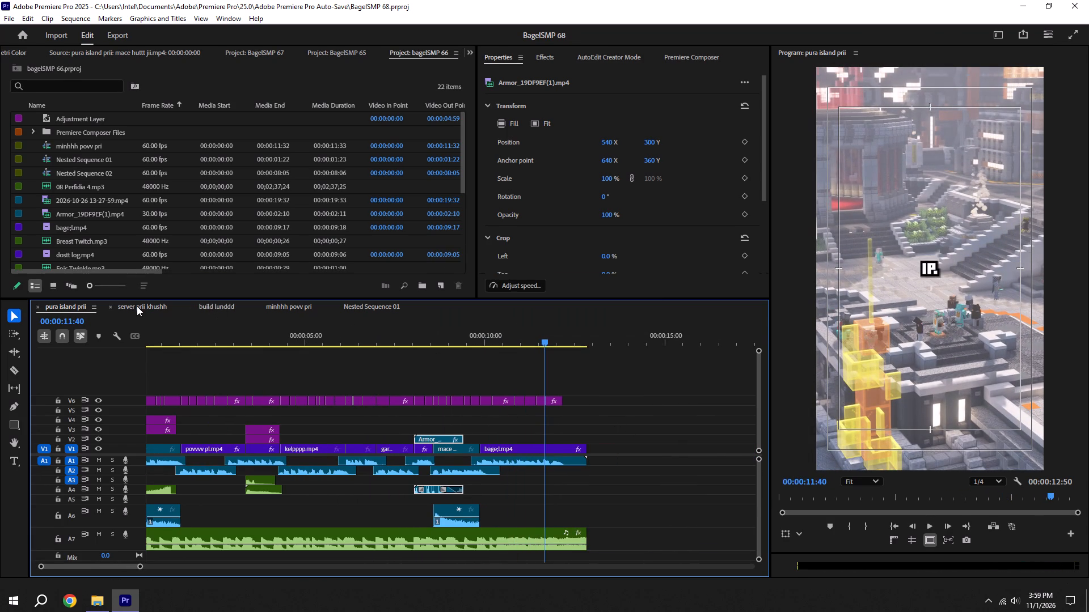
Copy the end-card text, Nested Sequence 02, closing adjustment layers and their sounds from server prii khushh into pura island prii at the last bage;l.mp4 clip's start.
click(135, 305)
alt+scroll(545, 388, down, 7)
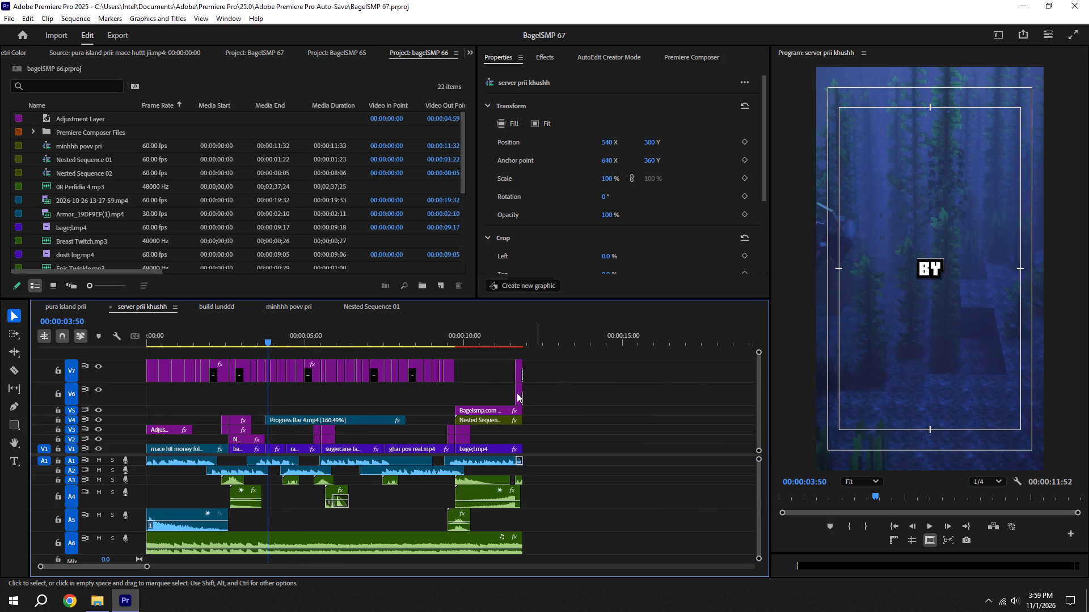
drag(489, 362, 509, 420)
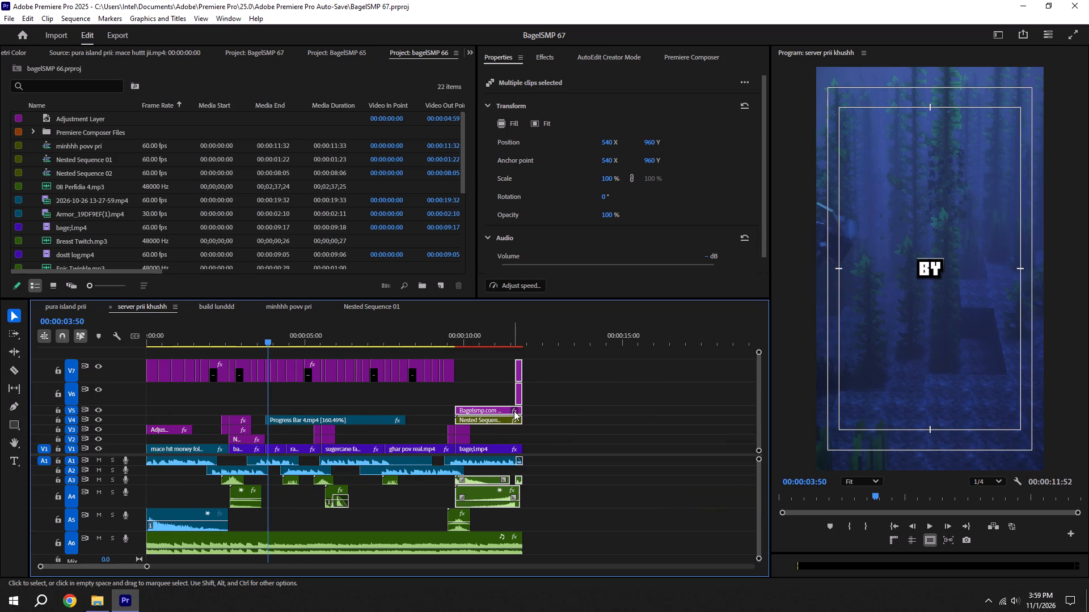
key(ctrl+c)
click(71, 309)
alt+scroll(547, 422, up, 5)
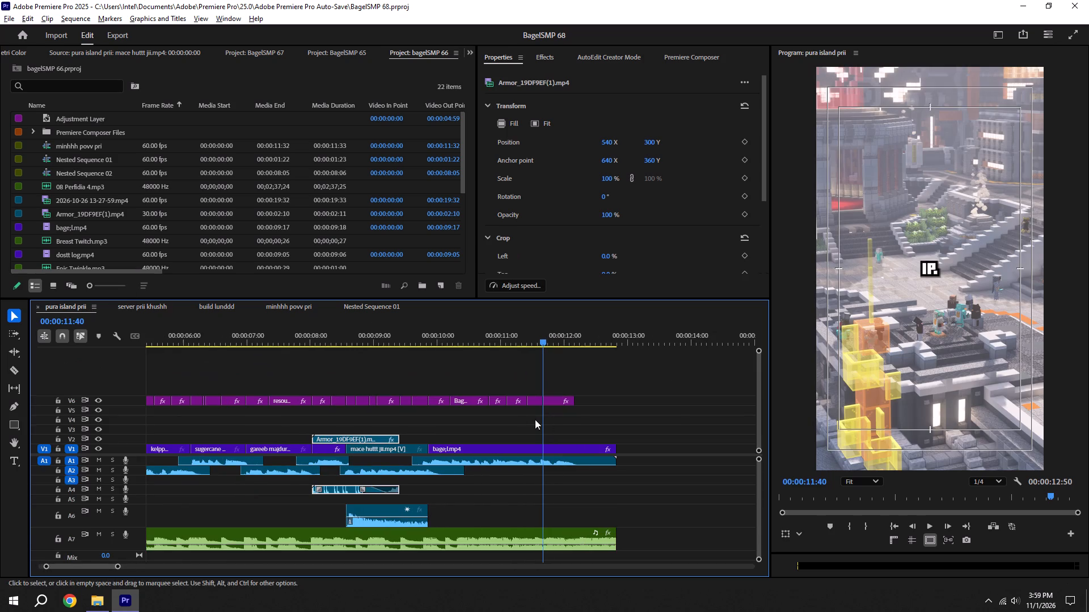
shift+click(432, 336)
key(ctrl+v)
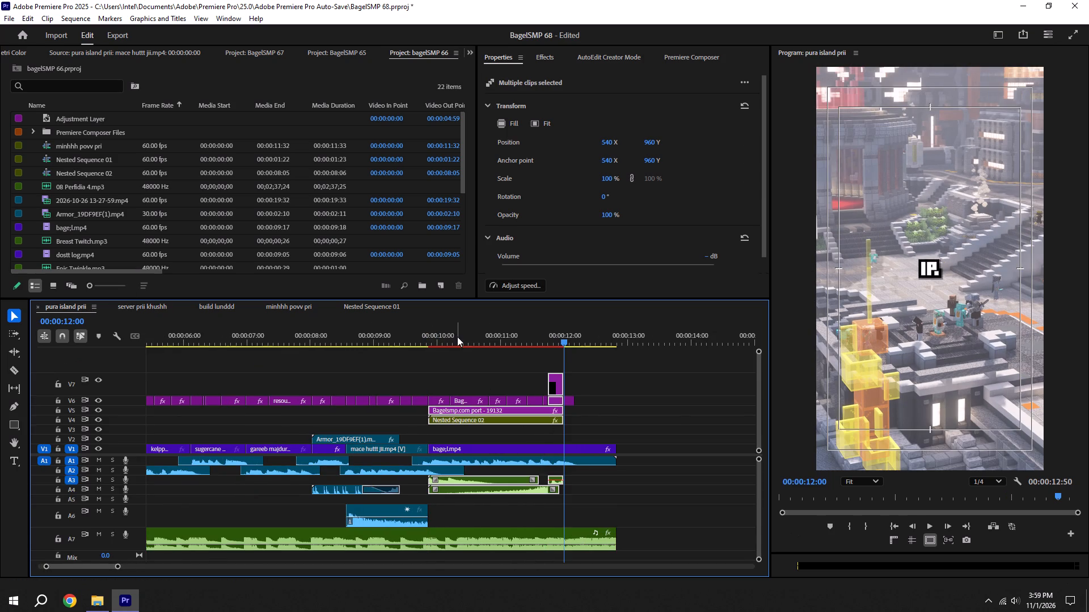
Delete the V6 captions that overlap or follow the pasted end card over the last bage;l.mp4 clip, and save.
click(601, 409)
drag(599, 403, 573, 398)
key(BackSpace)
drag(443, 385, 487, 392)
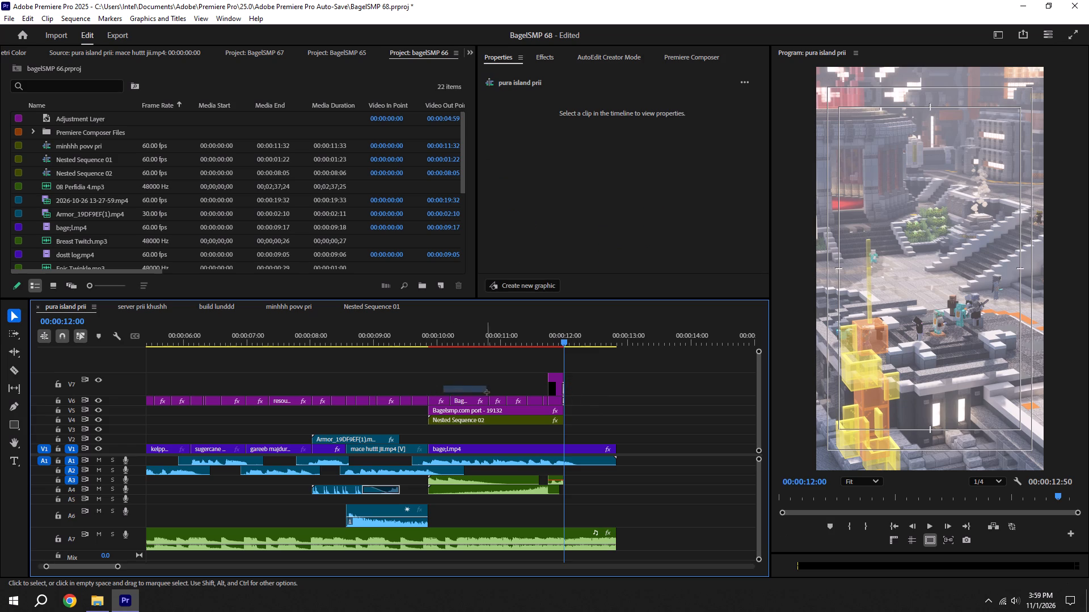
drag(487, 392, 543, 402)
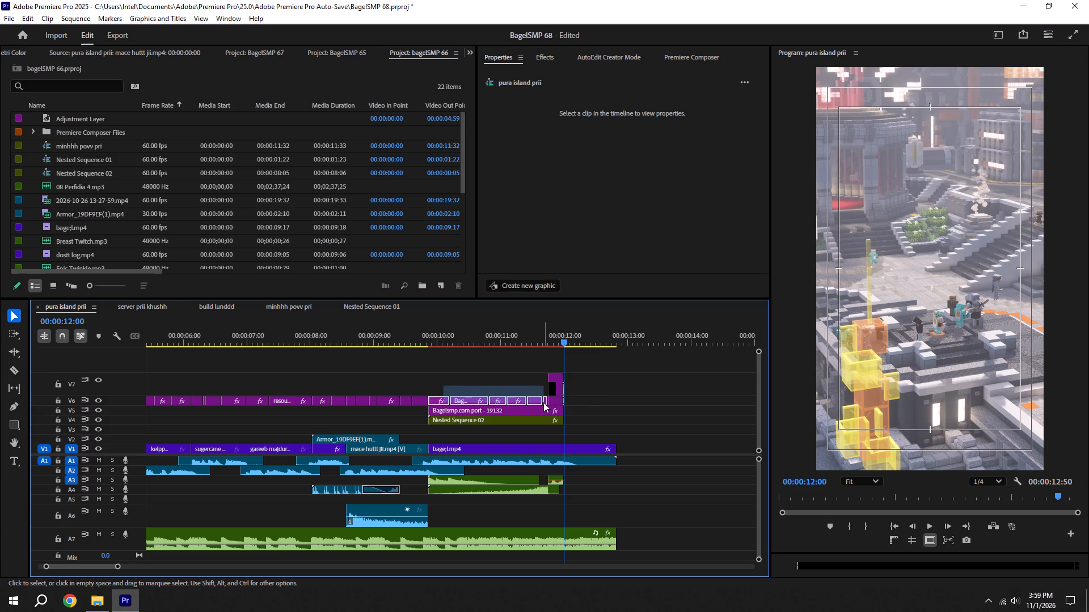
key(BackSpace)
alt+scroll(562, 410, up, 5)
key(ctrl+s)
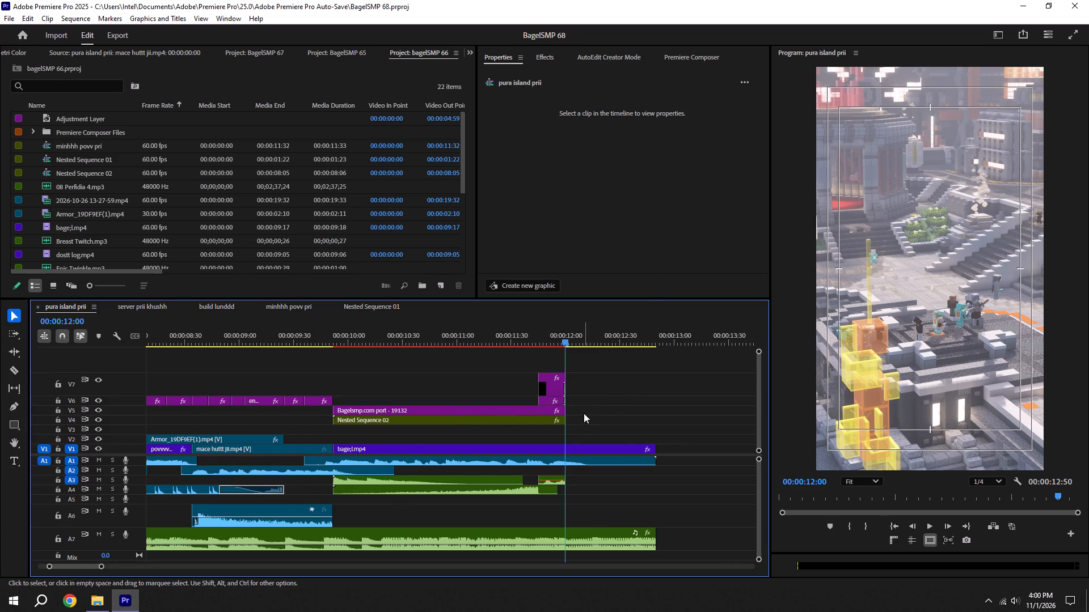
Turn off linked selection and move the closing adjustment layers on V6 and V7 to start at 00:00:12:00.
click(542, 385)
click(550, 386)
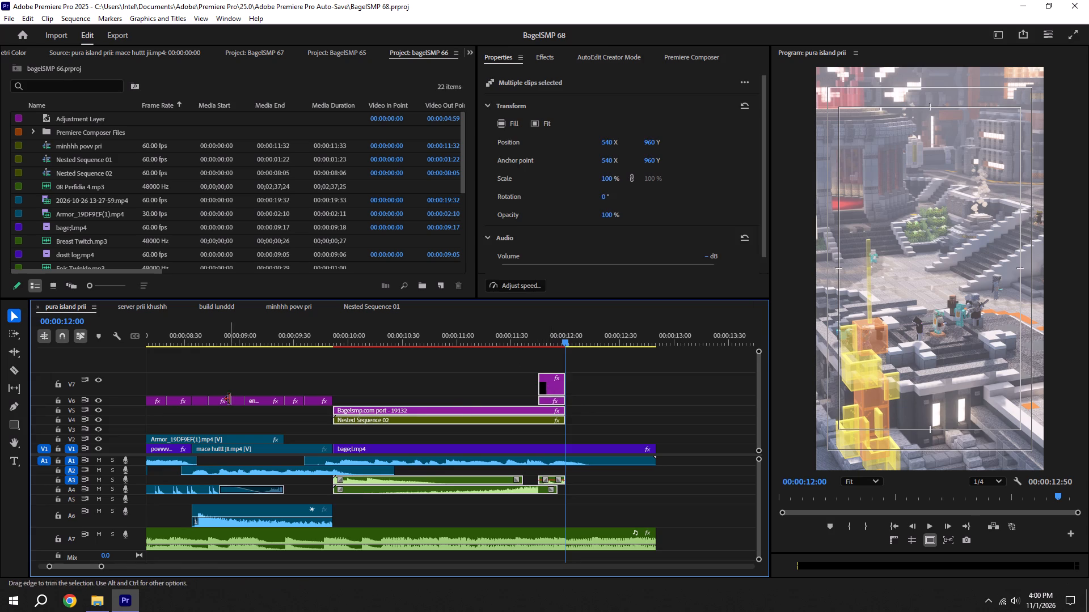
click(82, 334)
drag(428, 374, 437, 374)
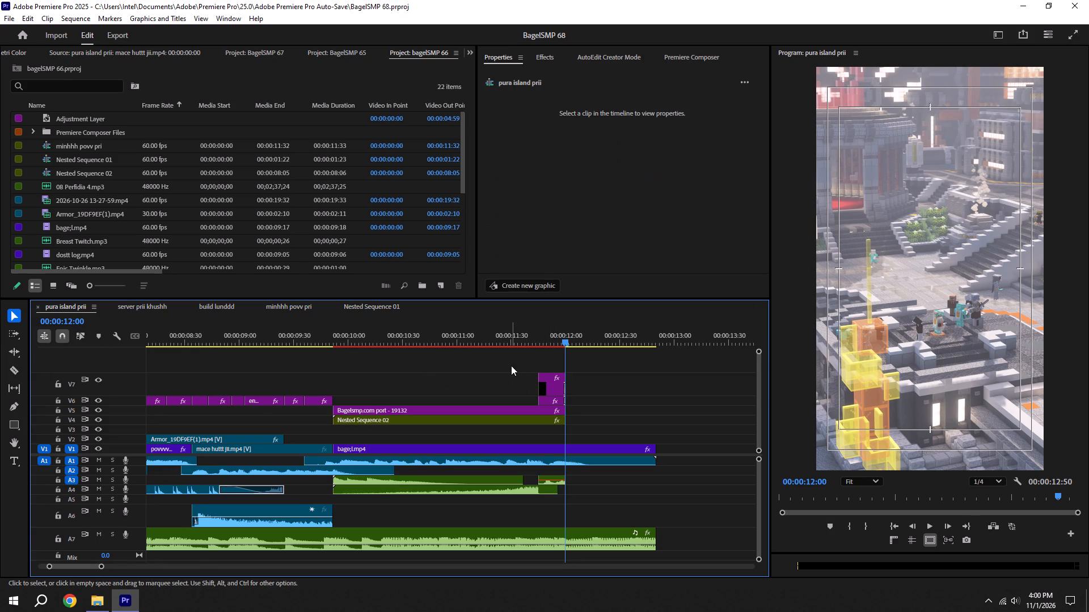
drag(511, 365, 567, 397)
drag(546, 386, 572, 386)
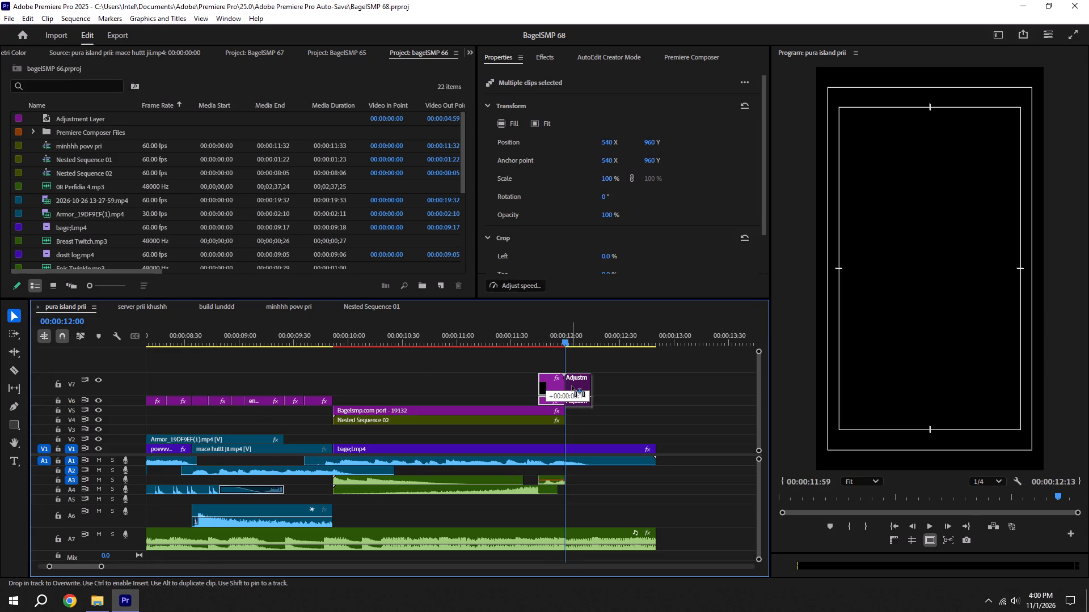
drag(572, 386, 574, 386)
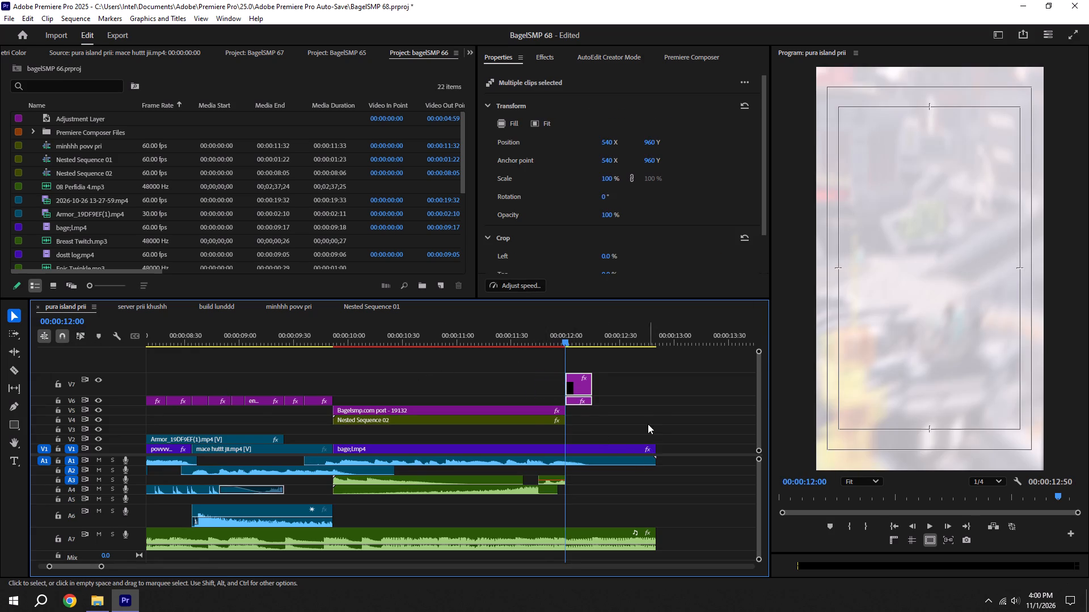
Trim the last bage;l.mp4 clip and its audio to the closing adjustment layers' end, and extend the Bagelsmp.com text and Nested Sequence 02 to match.
drag(644, 415, 664, 495)
drag(660, 453, 599, 458)
click(613, 455)
drag(529, 388, 536, 432)
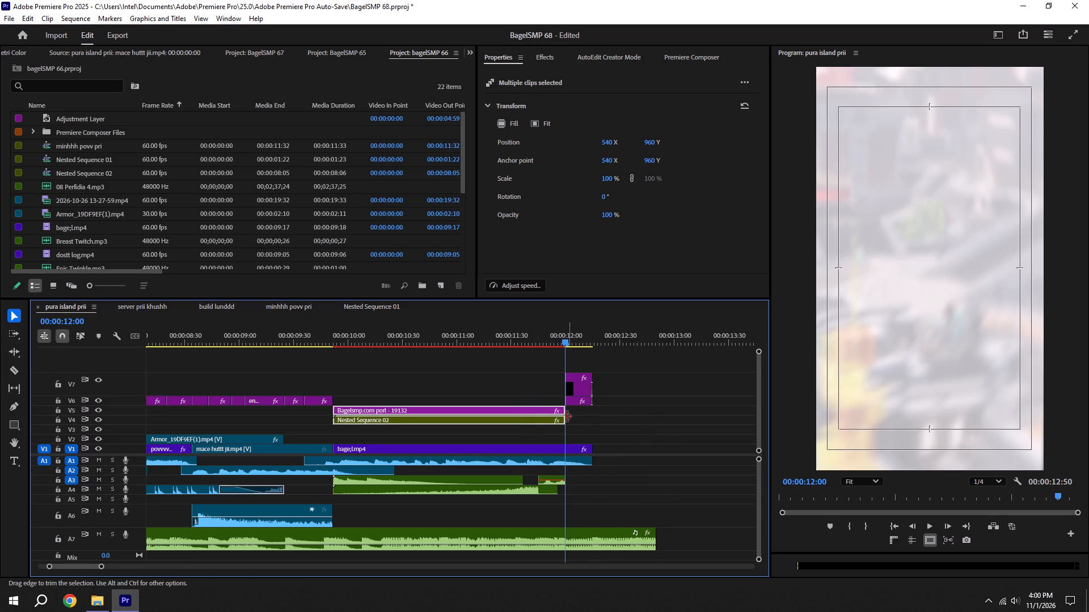
drag(566, 416, 589, 418)
drag(615, 420, 619, 430)
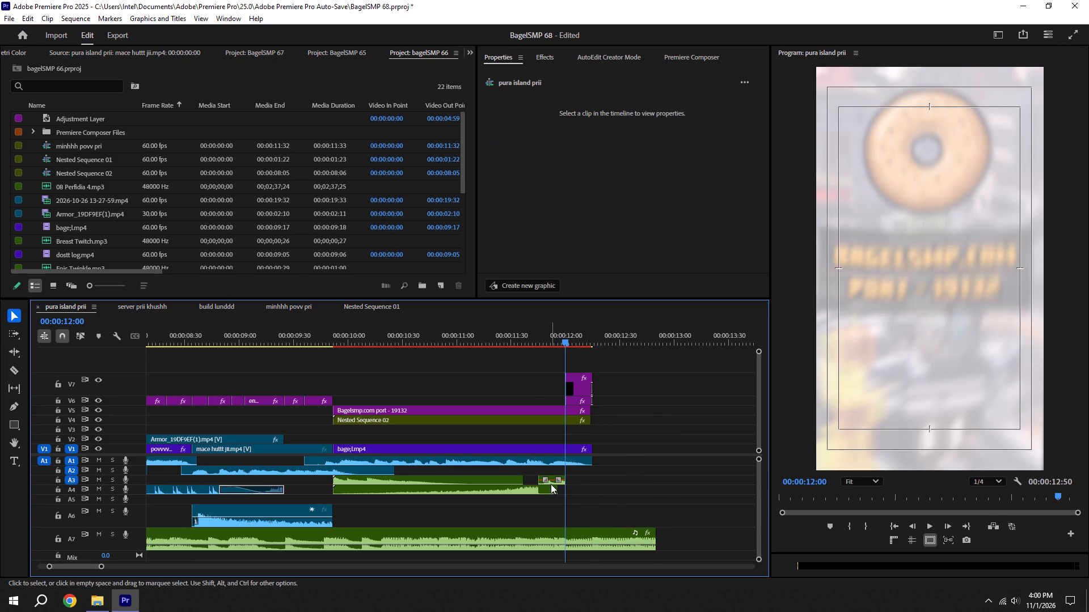
Shift the short closing sound on A3 and the long riser on A4 to match the moved closing transition, save, and preview the end card.
drag(554, 501, 541, 476)
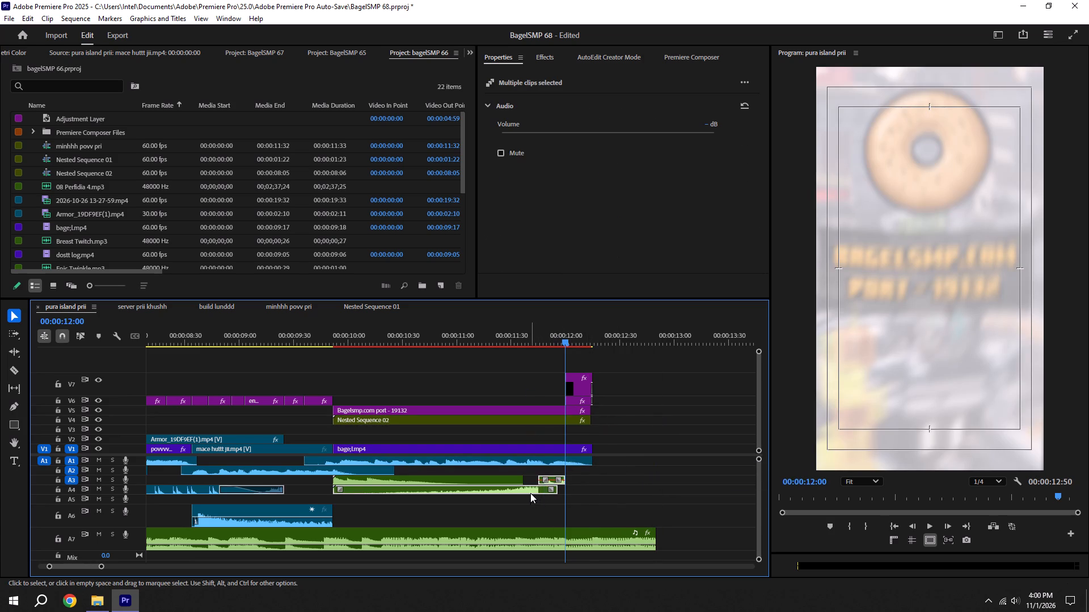
drag(530, 493, 552, 492)
click(645, 496)
key(ctrl+s)
alt+scroll(531, 467, down, 6)
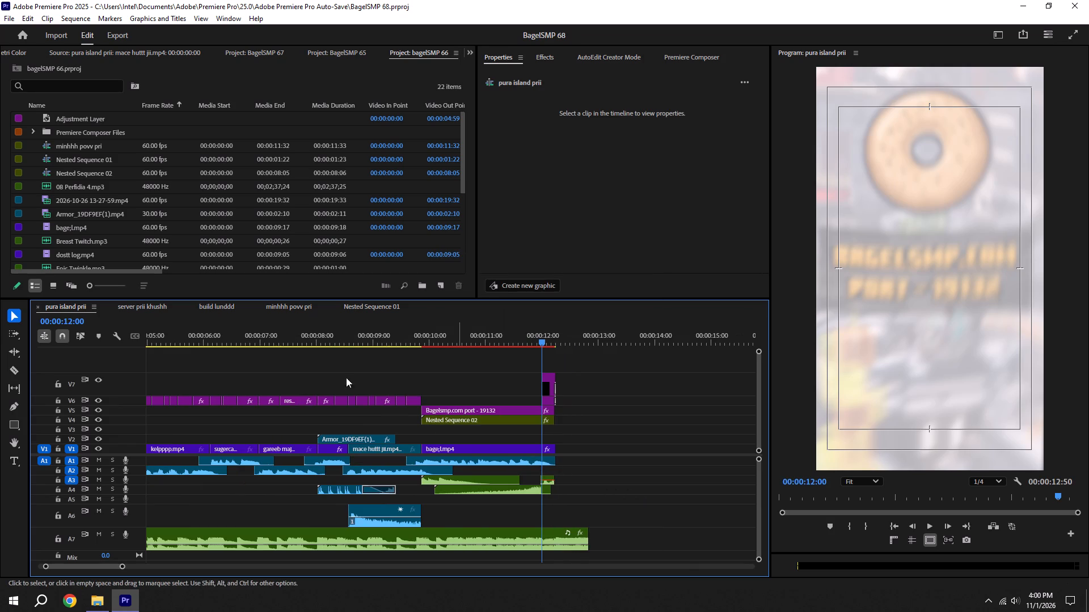
key(ctrl+s)
click(396, 337)
key(space)
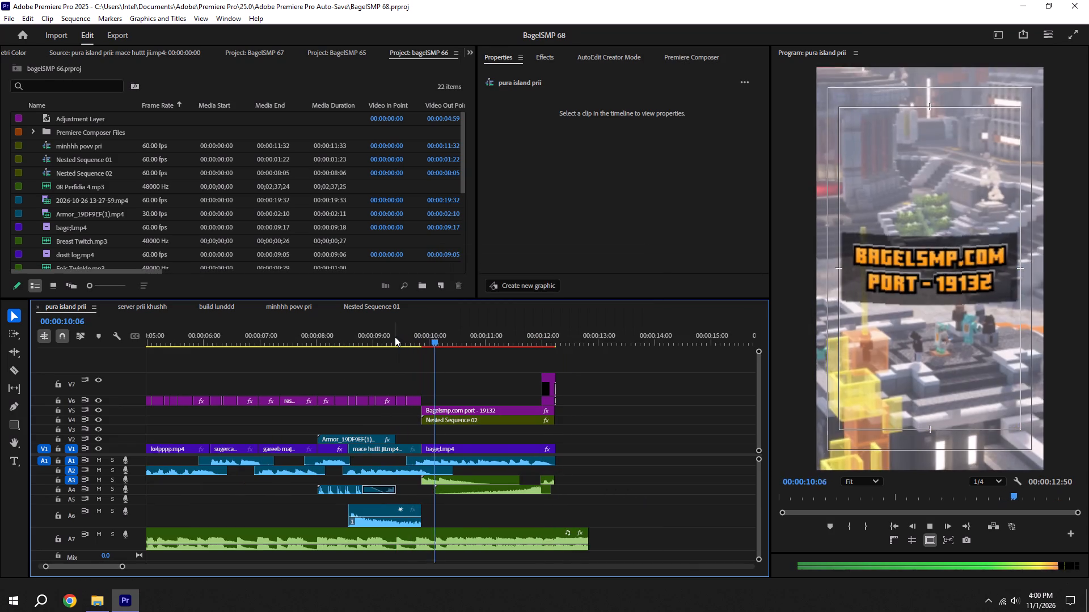
key(space)
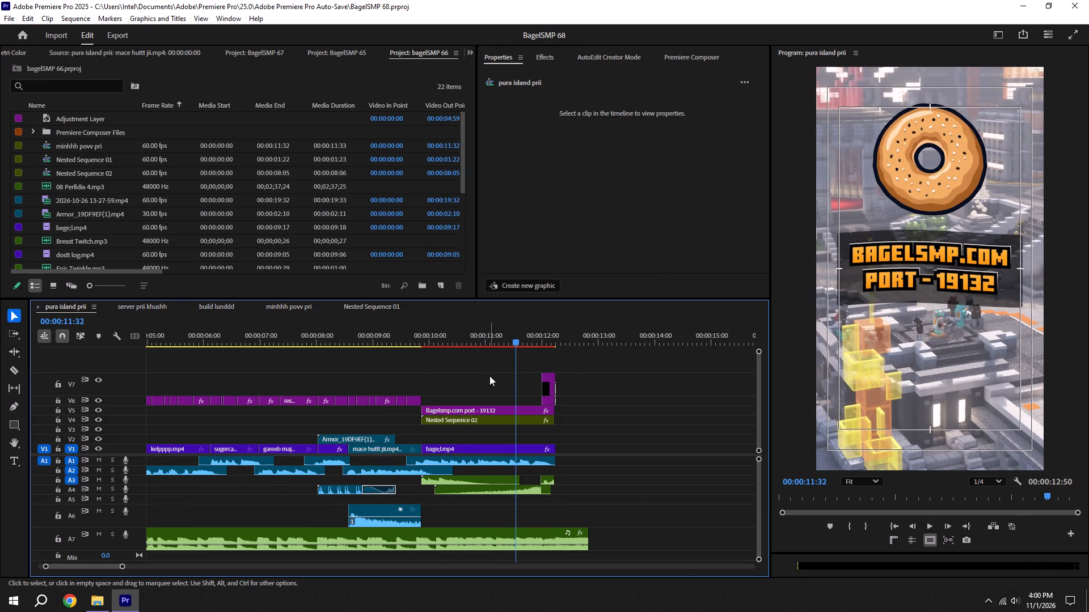
Recolour the Bagelsmp.com port - 19132 text's gradient fill with tones sampled from the bagel logo, from CB8645 to a lighter tan.
click(476, 414)
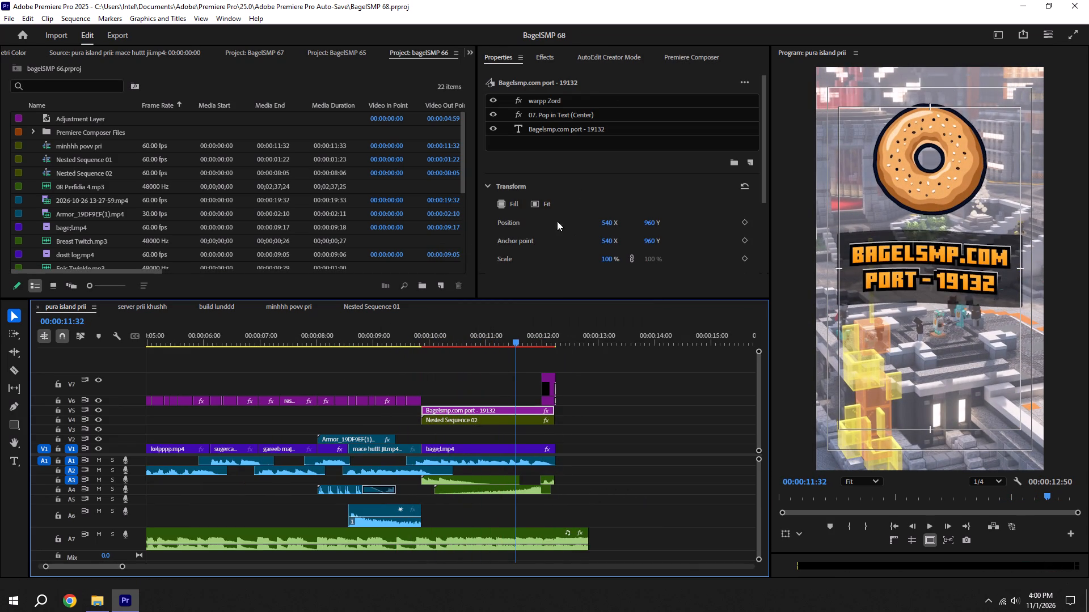
double_click(538, 133)
scroll(574, 178, down, 15)
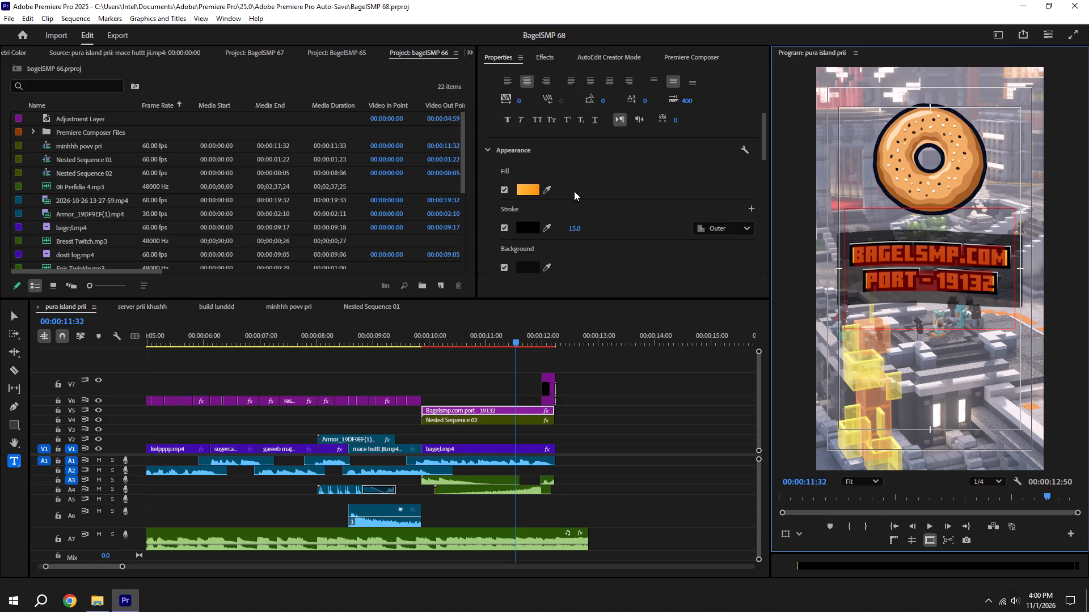
click(525, 180)
click(409, 215)
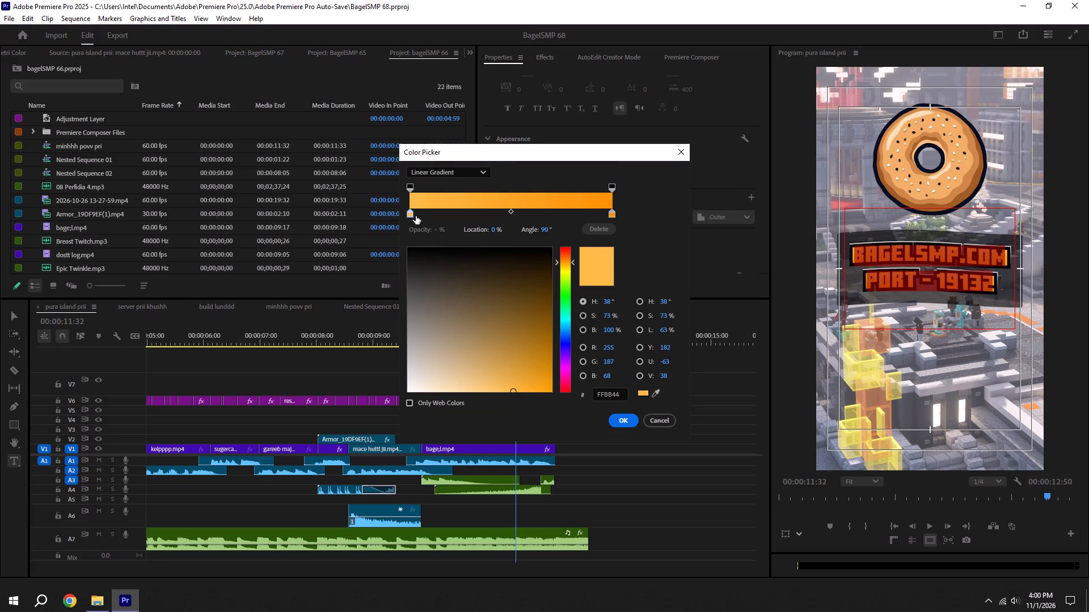
click(652, 394)
click(898, 119)
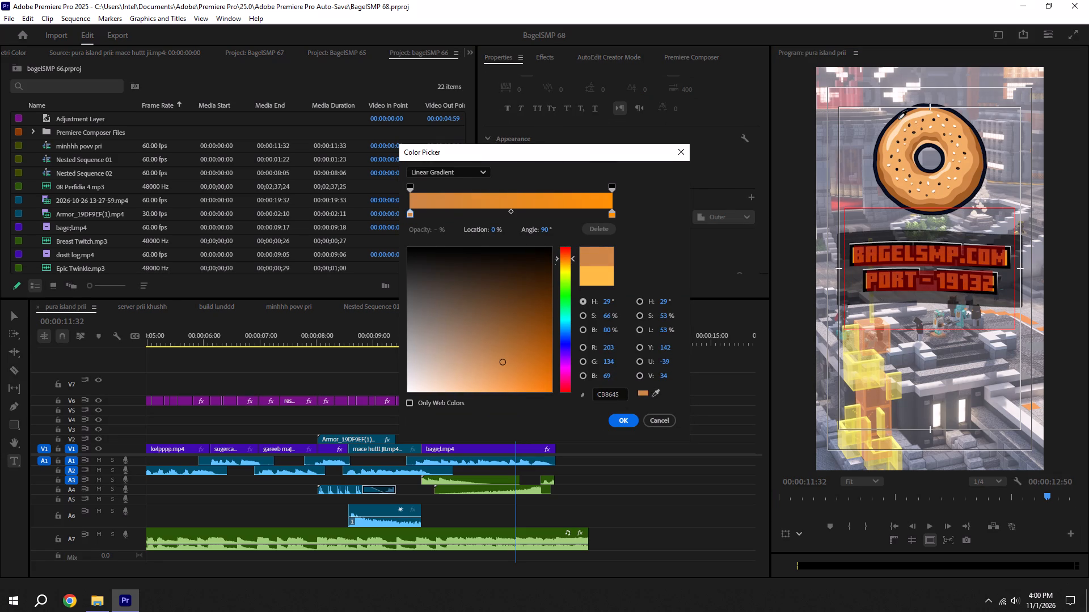
click(610, 215)
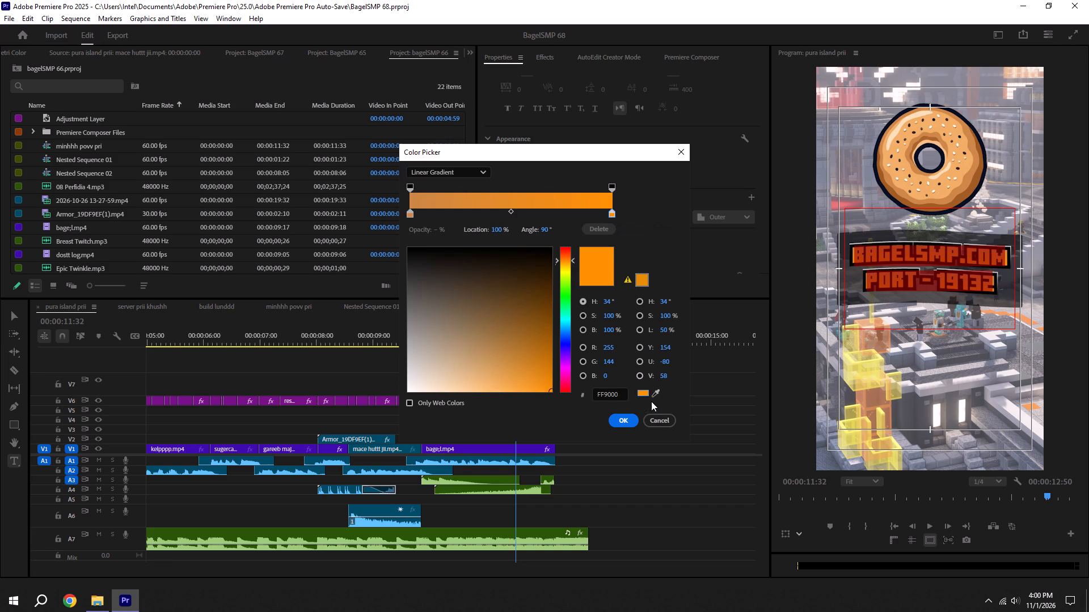
click(656, 394)
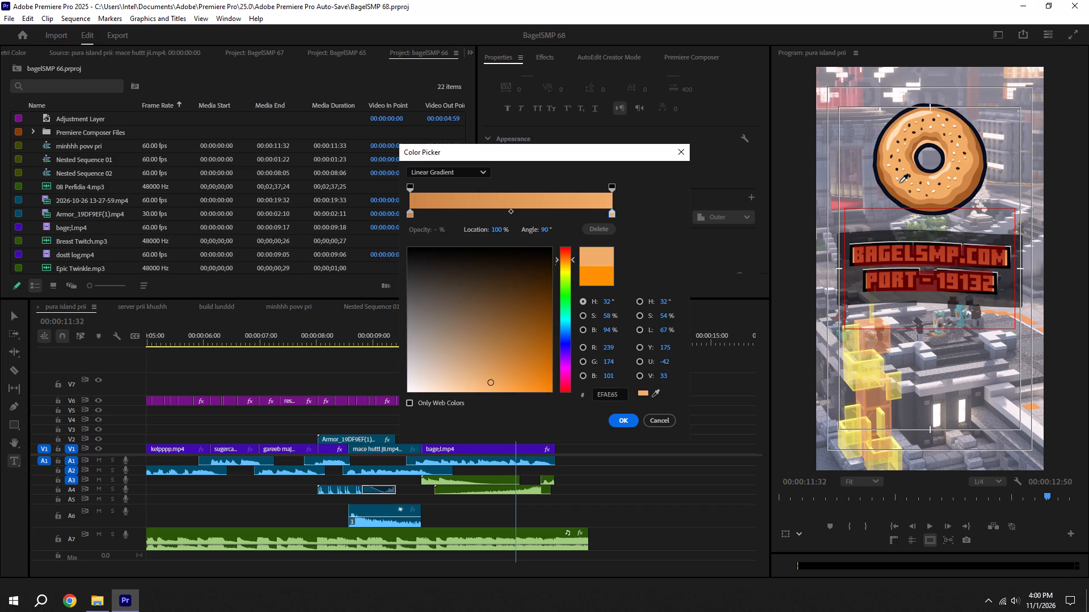
click(900, 182)
click(623, 418)
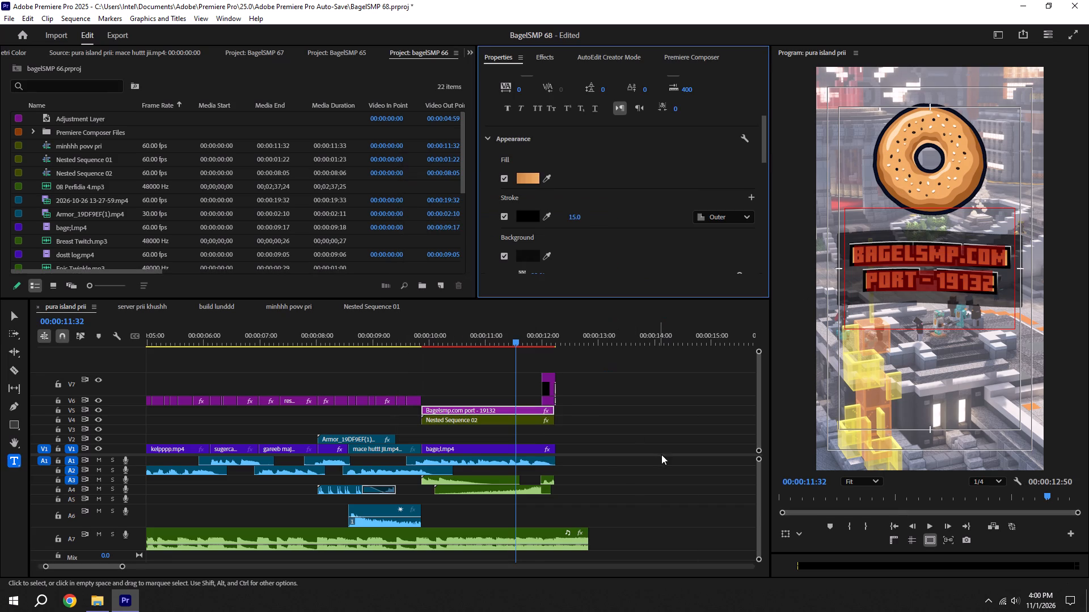
click(661, 454)
click(662, 416)
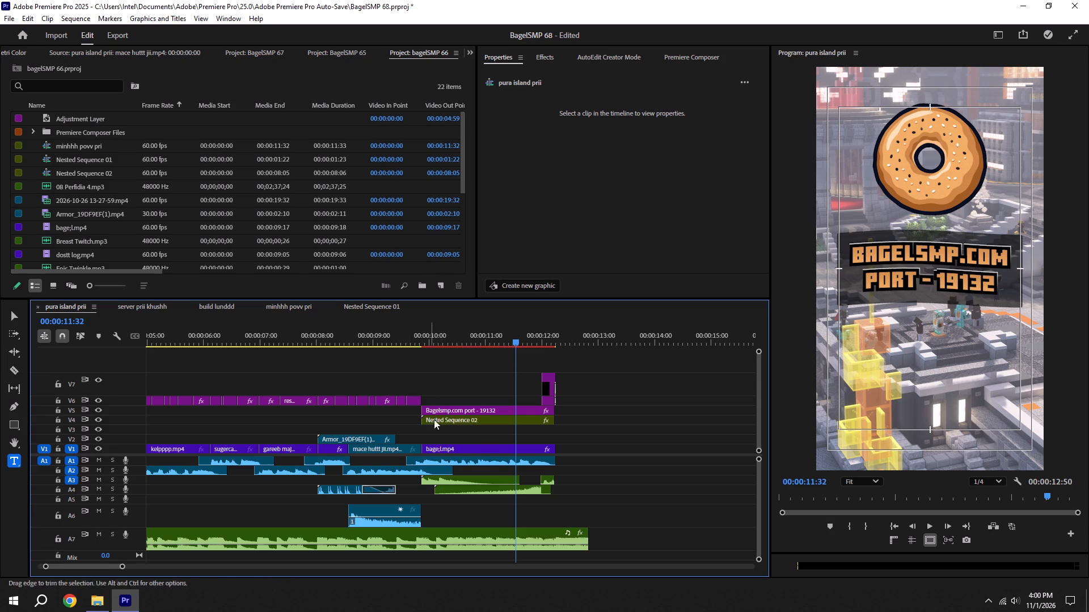
Remove the warpp Zord effect from the Bagelsmp.com port - 19132 text, save, and preview the end card to the end.
click(476, 415)
scroll(578, 224, down, 7)
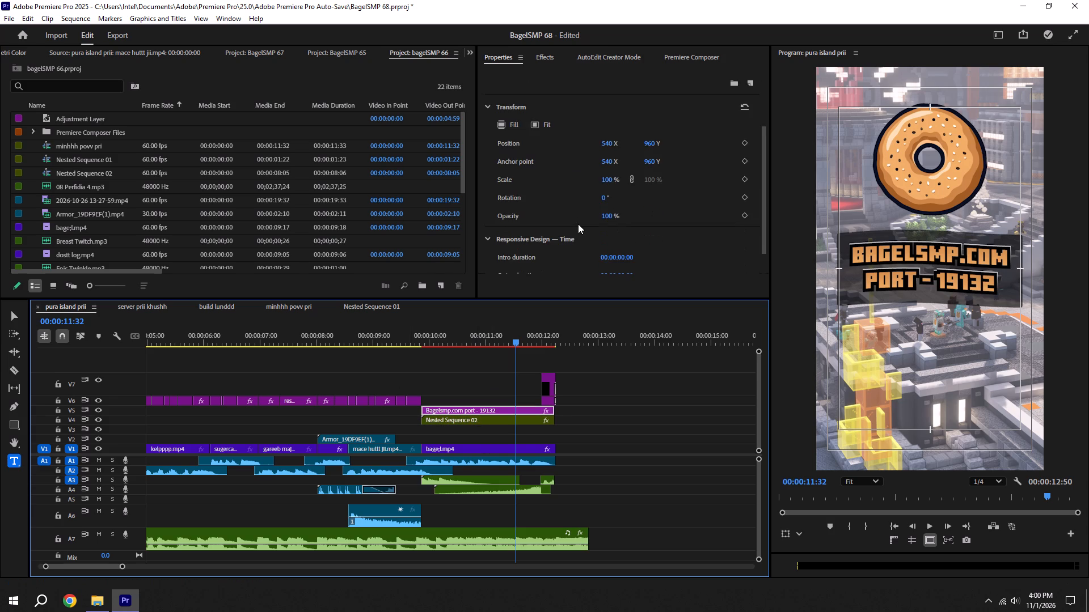
scroll(578, 223, up, 6)
click(562, 89)
key(BackSpace)
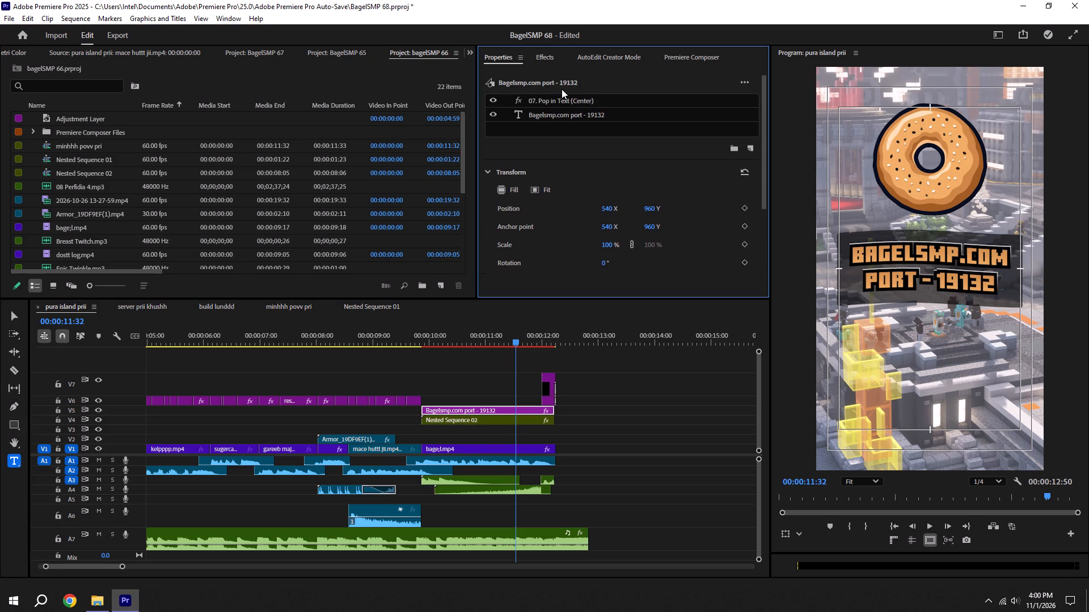
key(ctrl+s)
shift+drag(418, 351, 412, 347)
shift+click(402, 333)
key(space)
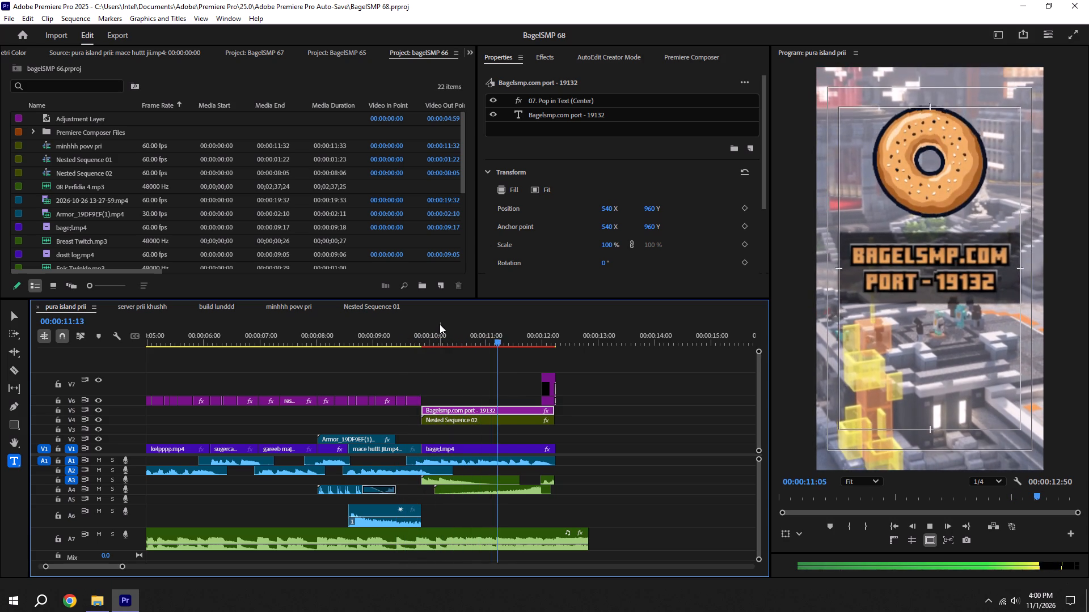
key(space)
Save the project and preview the pura island prii sequence's opening from the start.
alt+scroll(465, 352, down, 5)
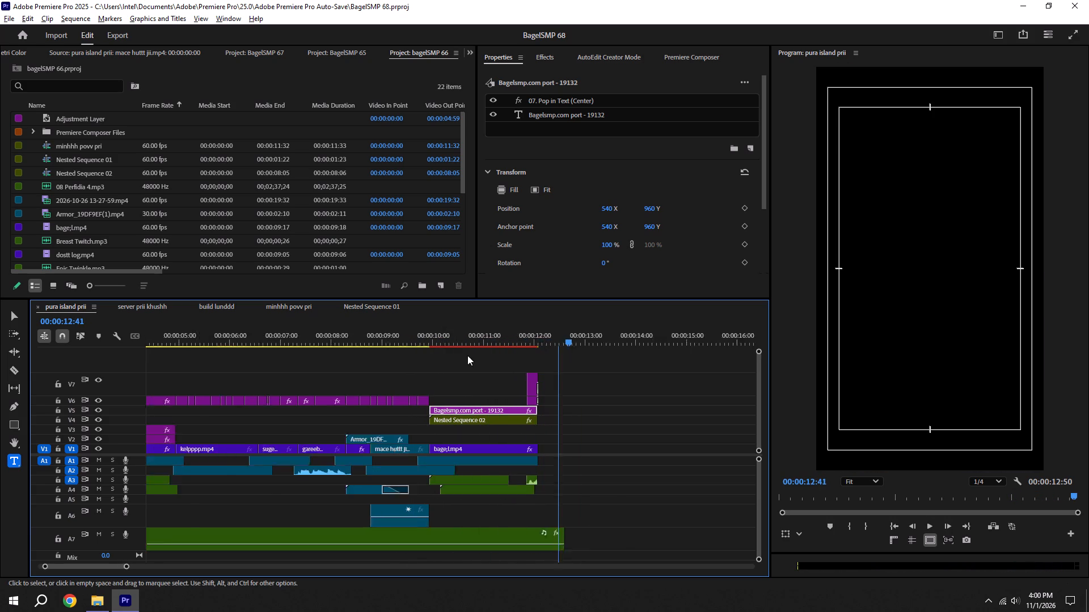
alt+scroll(467, 355, down, 1)
key(ctrl+s)
click(895, 529)
key(space)
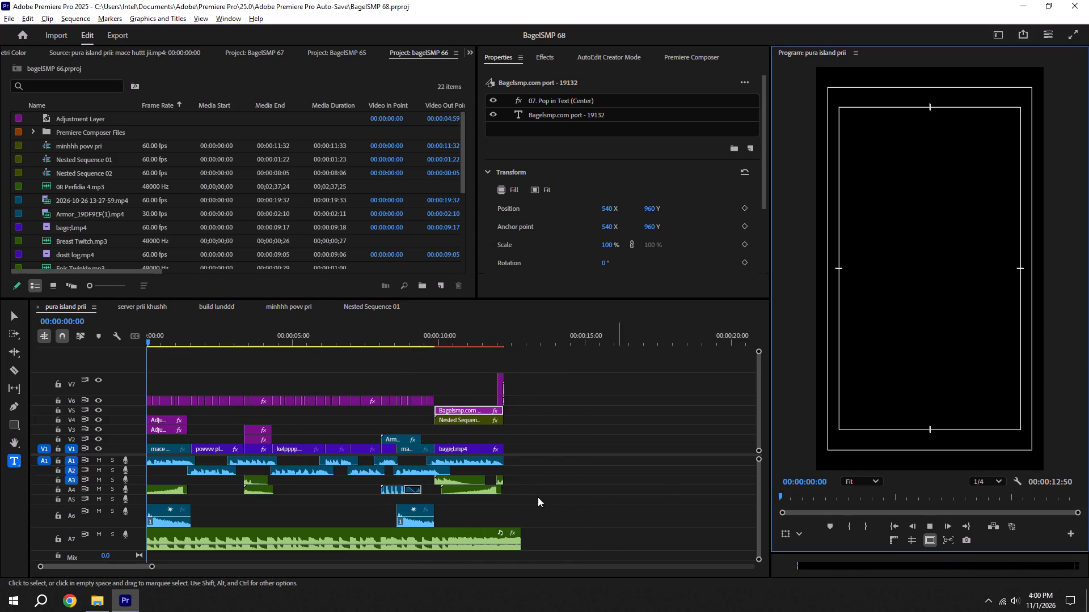
alt+scroll(379, 470, up, 18)
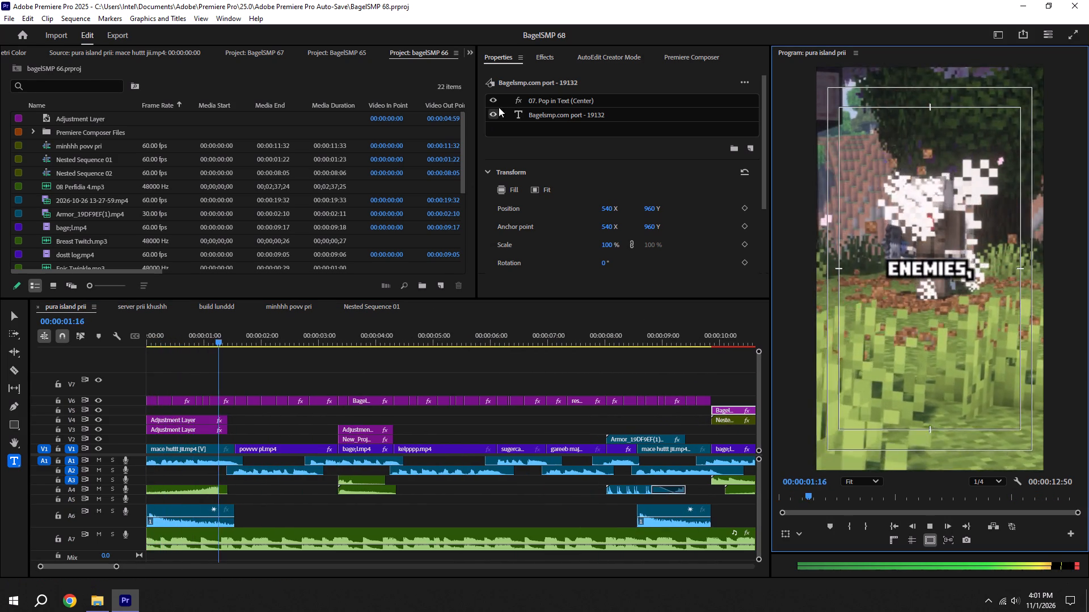
key(space)
Find the zoom presets and apply 06. Zoom Out Center to the first mace clip and 05. Zoom In Center to the first povvv pl.mp4 clip.
click(555, 57)
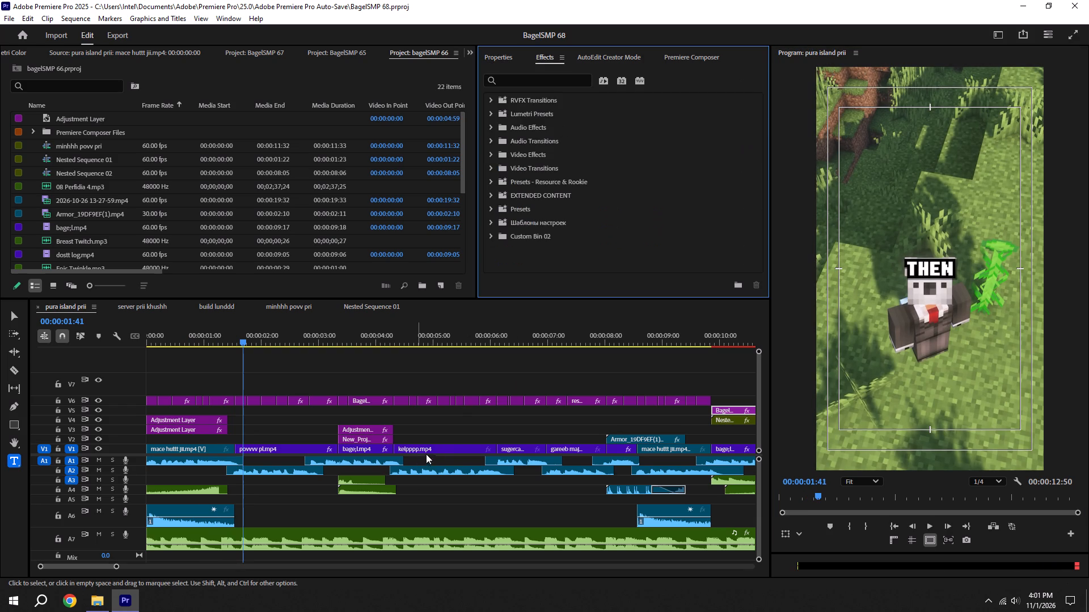
click(334, 330)
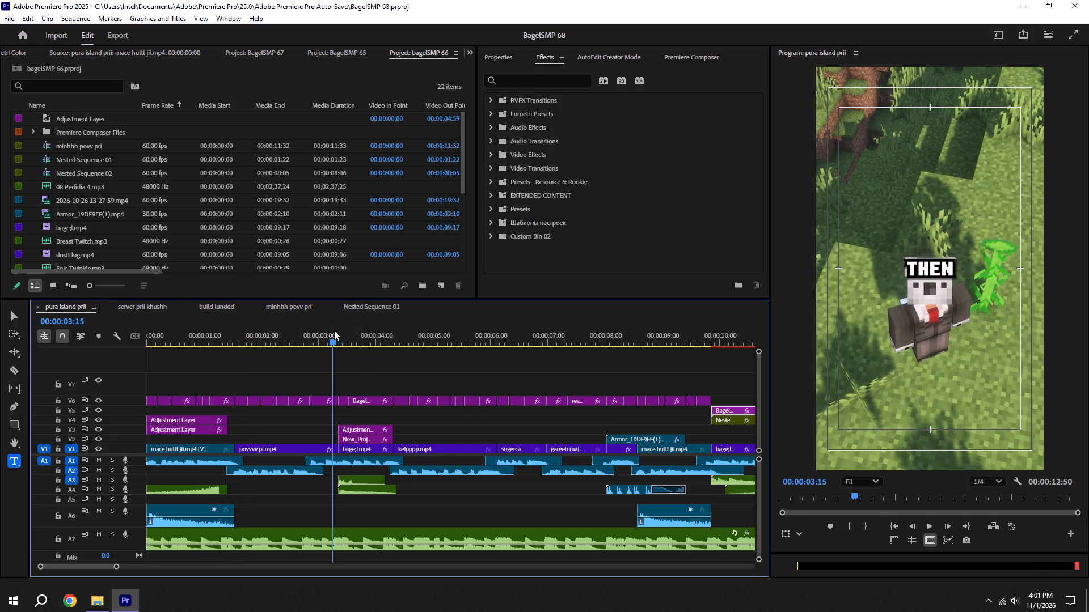
key(space)
key(space)
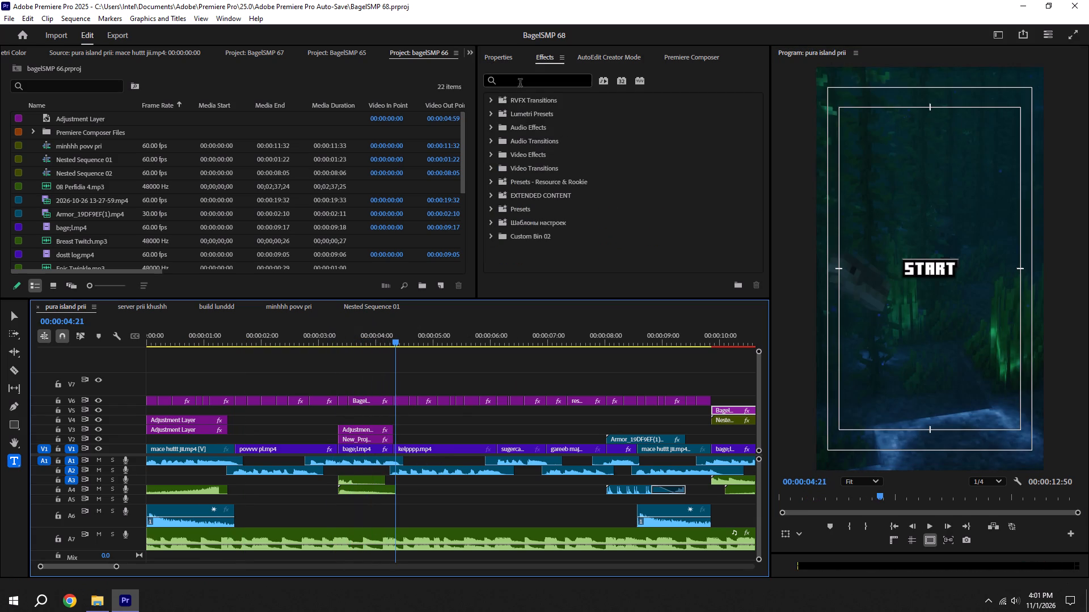
click(522, 80)
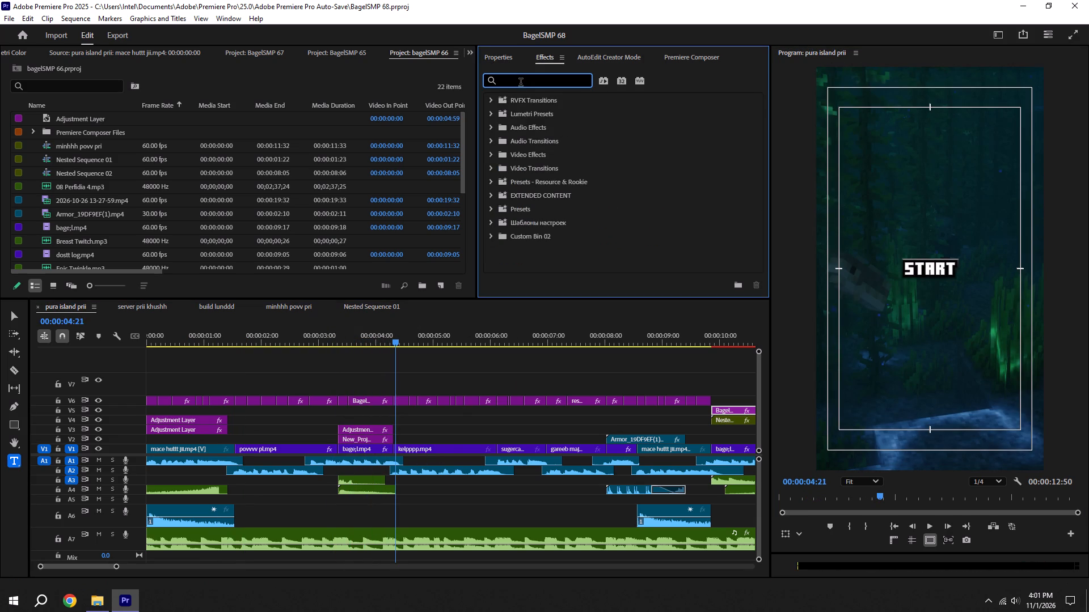
text(zoom)
scroll(674, 201, down, 5)
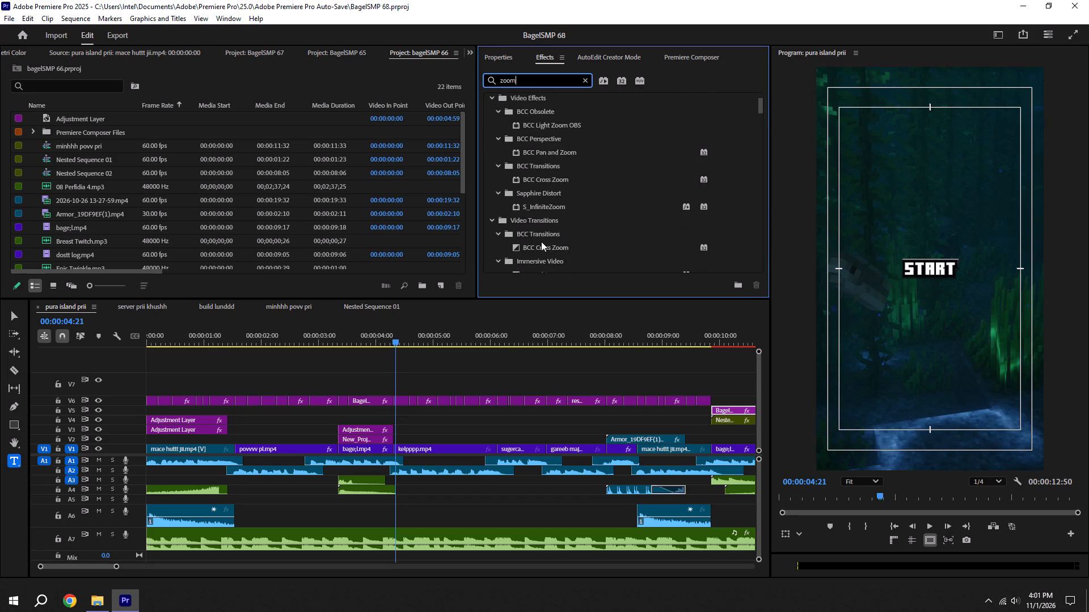
scroll(555, 233, down, 19)
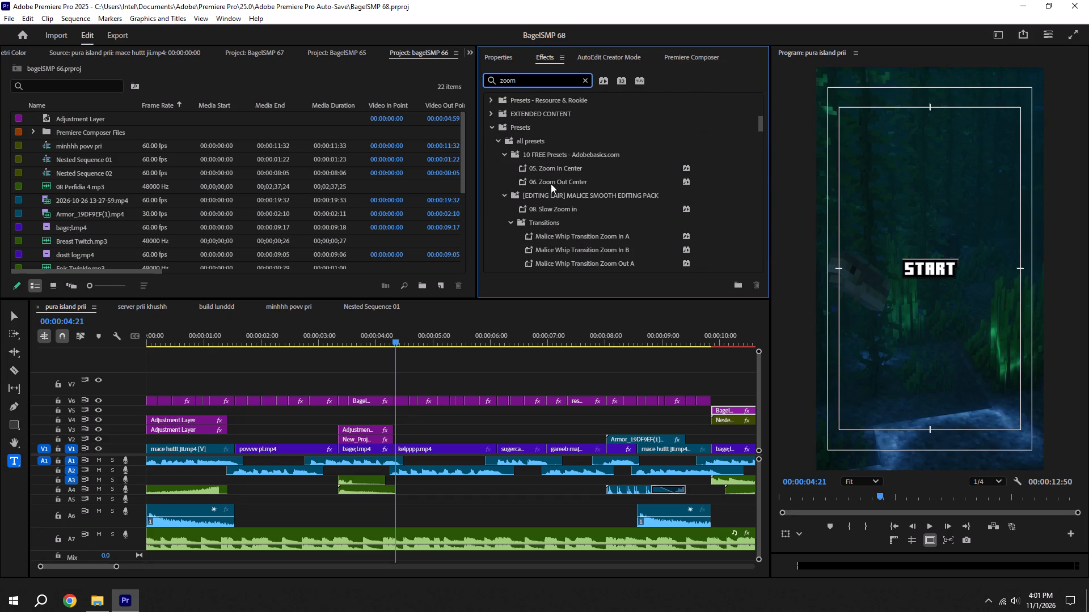
drag(551, 184, 191, 446)
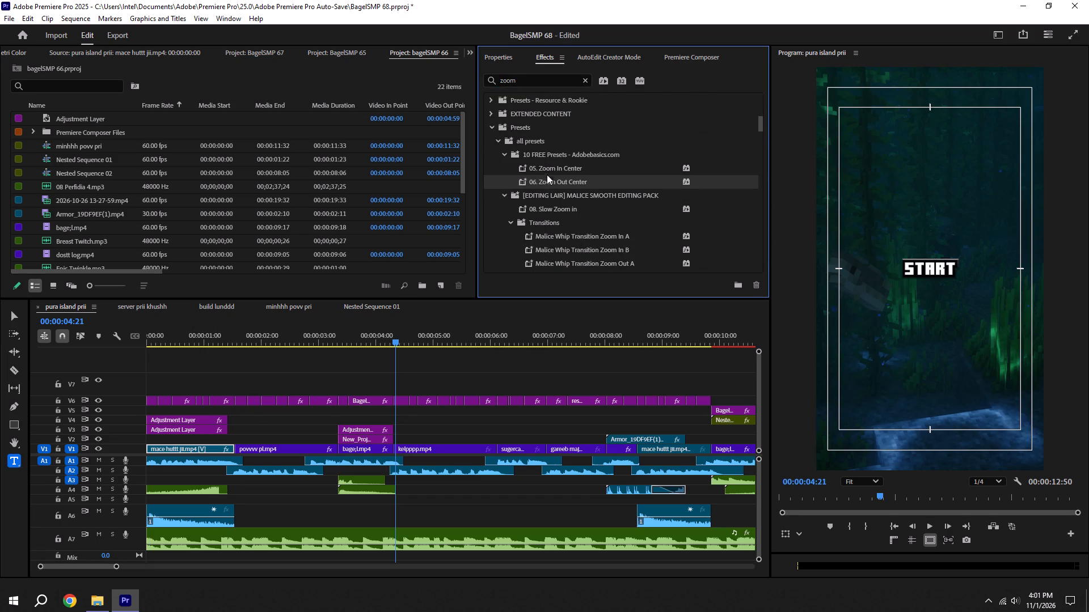
drag(548, 168, 291, 447)
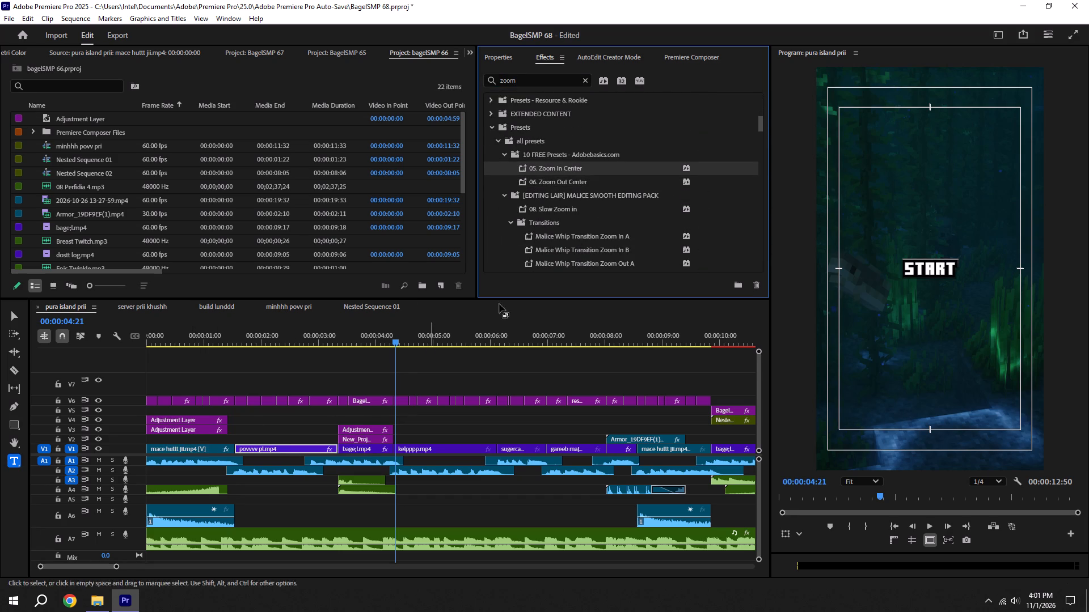
Apply 06. Zoom Out Center to the sugarcane farm clip and 05. Zoom In Center to the kelp clip, and preview both.
click(555, 177)
click(551, 182)
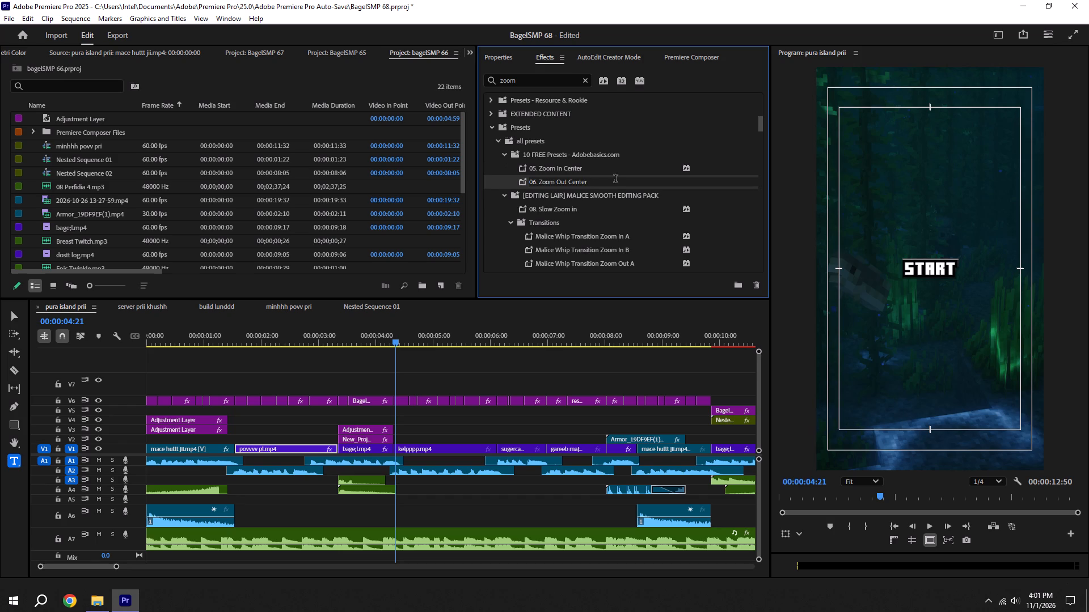
click(615, 180)
click(496, 178)
drag(543, 181, 451, 441)
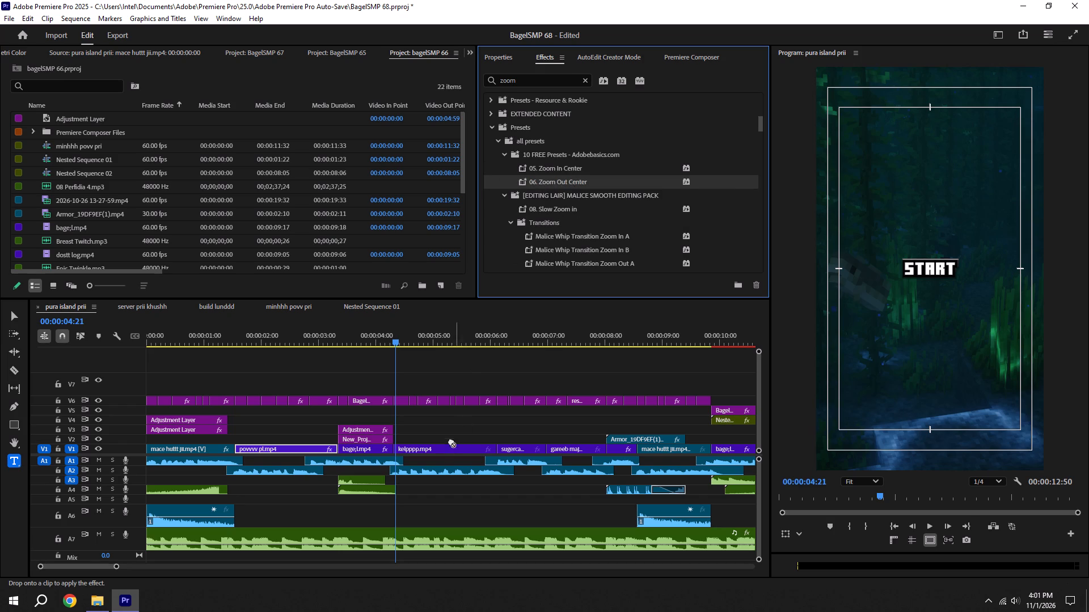
drag(451, 441, 440, 450)
drag(440, 450, 513, 449)
drag(538, 168, 455, 407)
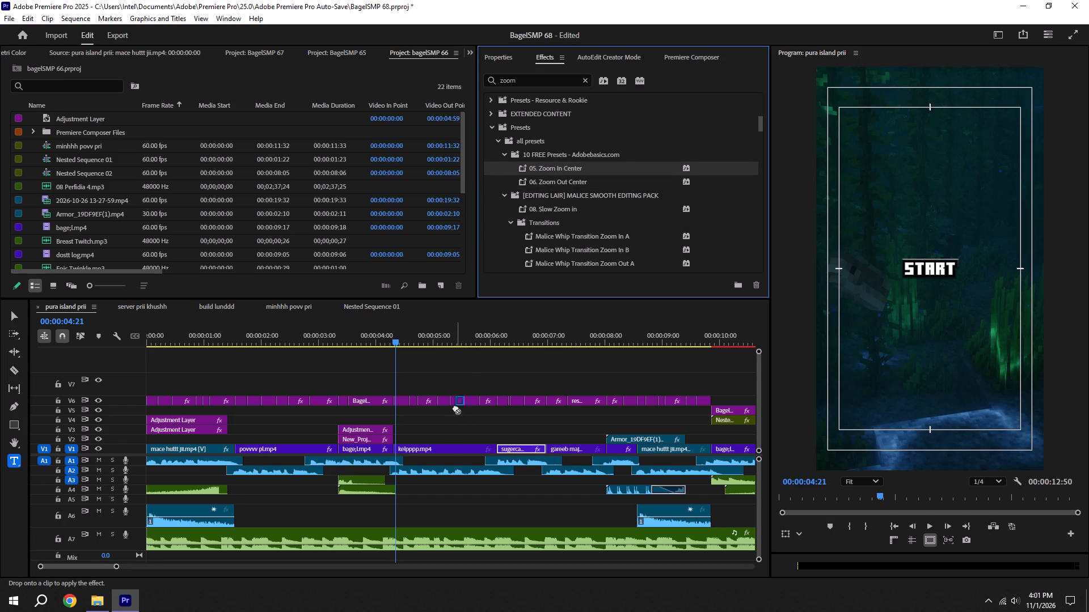
drag(455, 407, 445, 451)
key(space)
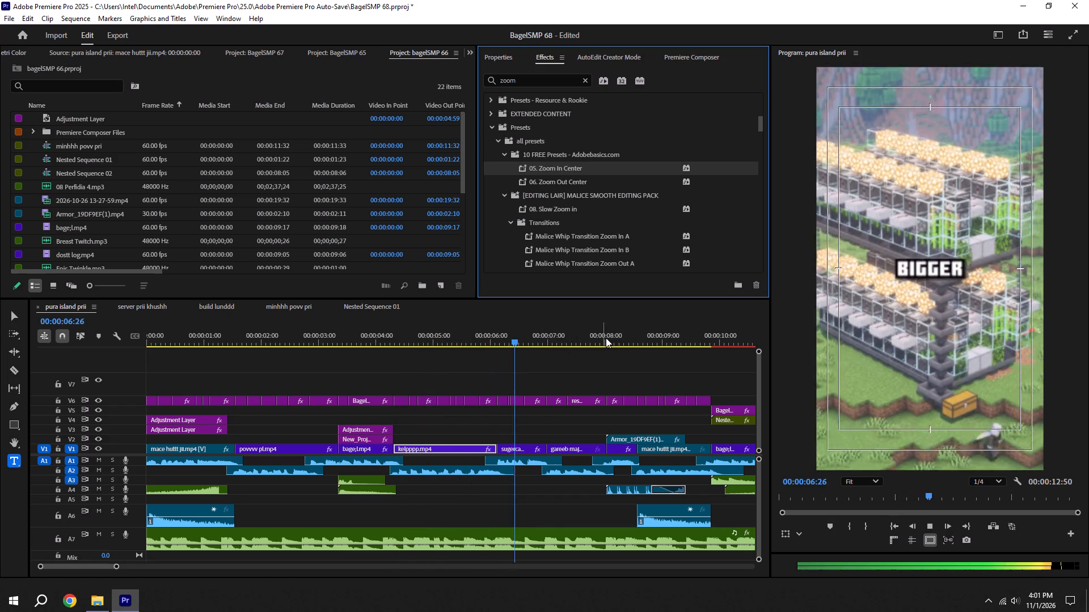
key(space)
Apply 05. Zoom In Center to the gareeb and second mace clips and 06. Zoom Out Center to the povvv pl.mp4 clip between them, and preview.
drag(564, 171, 574, 447)
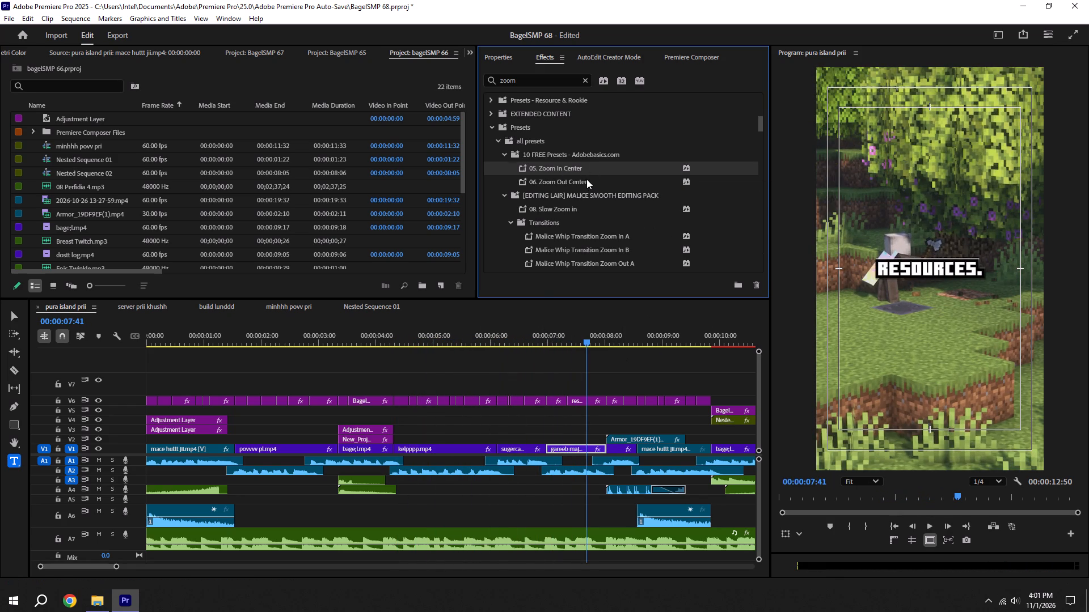
drag(586, 179, 622, 451)
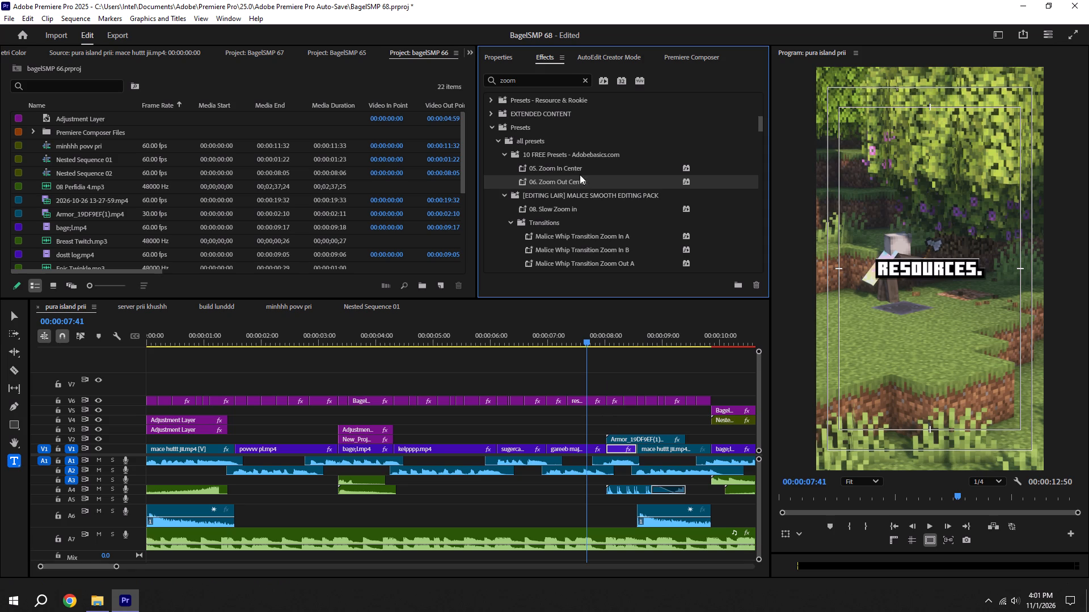
drag(577, 167, 683, 452)
key(space)
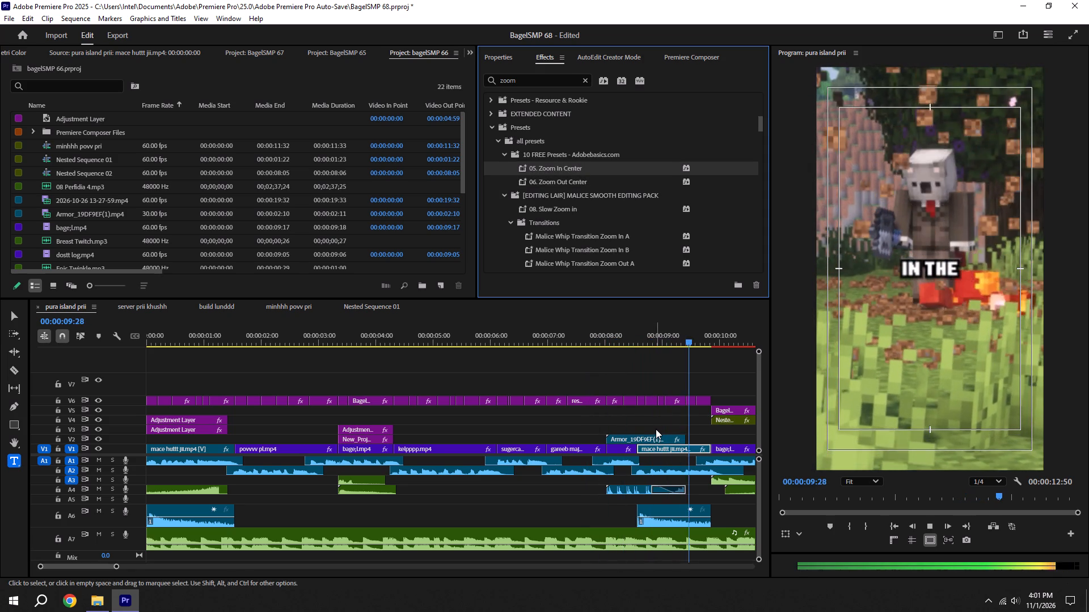
key(space)
scroll(645, 422, down, 3)
scroll(644, 423, up, 9)
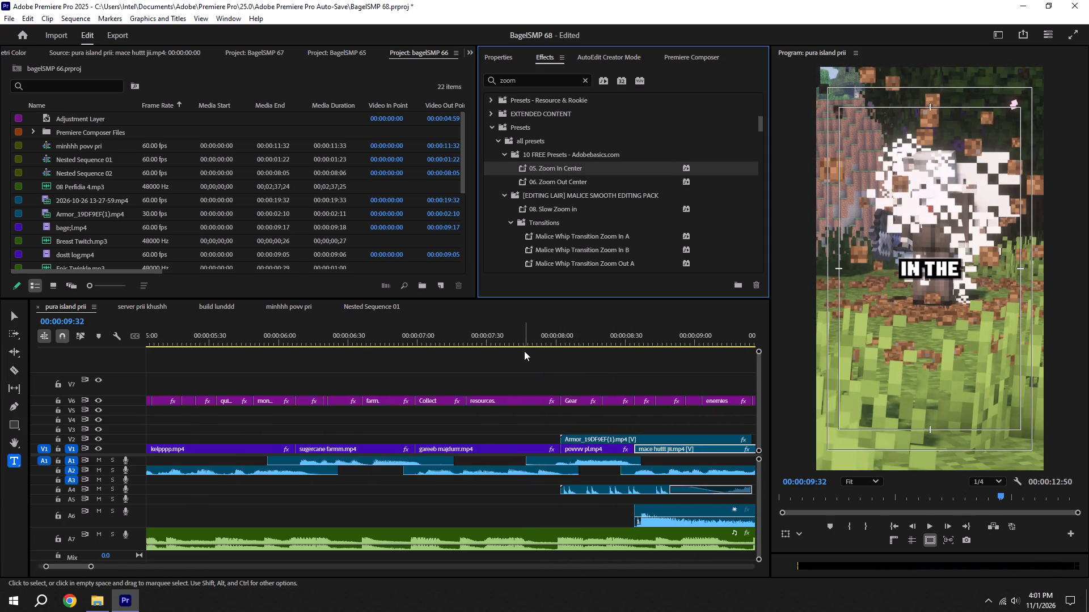
Move the second povvv pl.mp4 clip to start at 00:00:07:59, extend its end to the mace clip, shift the Armor overlay about 7 frames earlier, and save.
shift+drag(521, 345, 503, 343)
key(space)
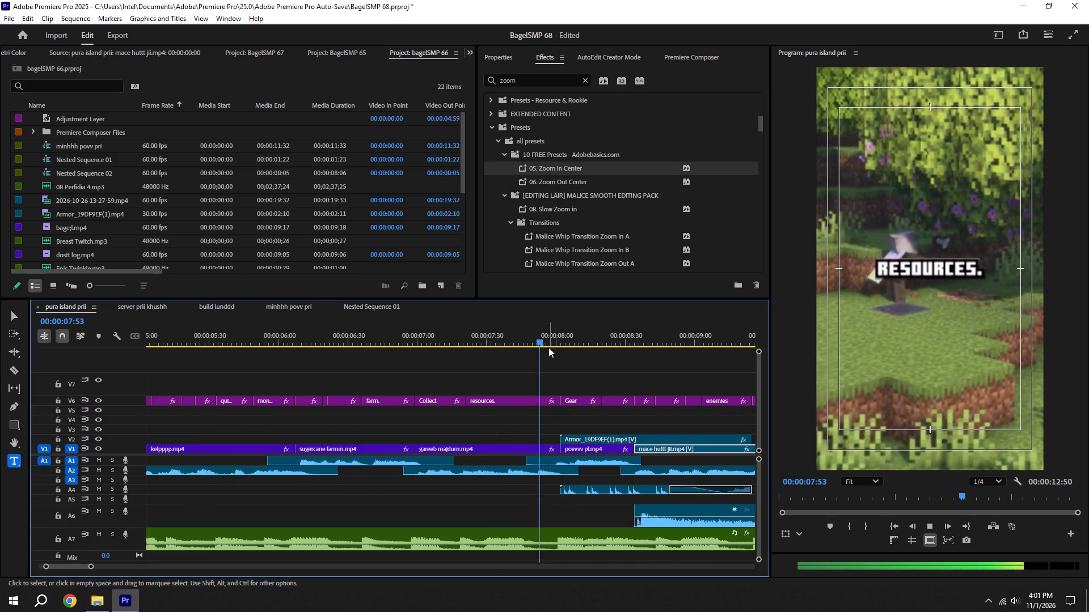
key(space)
key(space)
key(space)
click(555, 328)
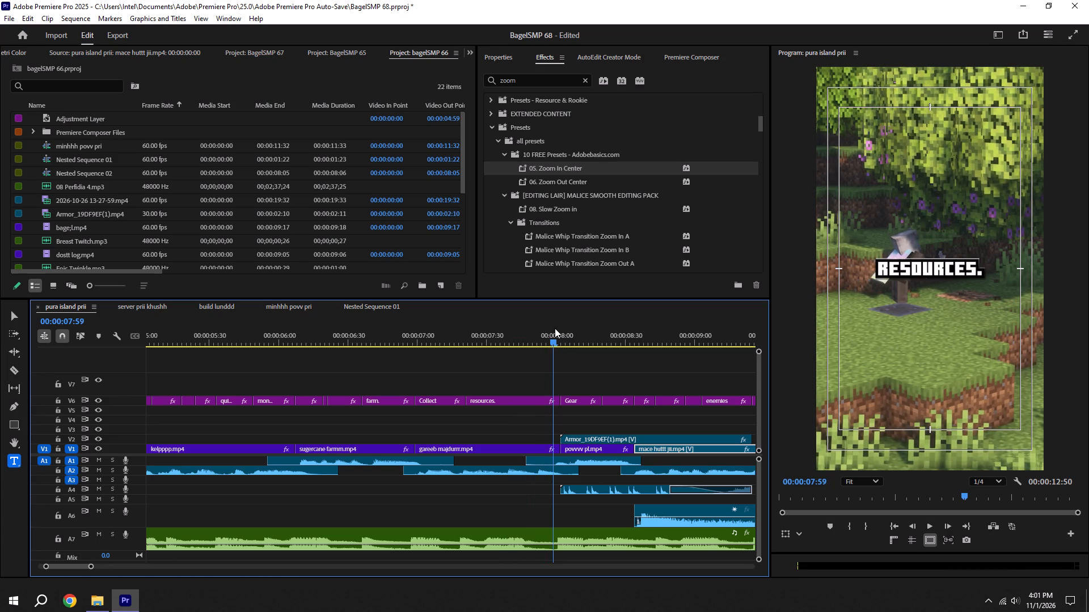
drag(587, 448, 580, 451)
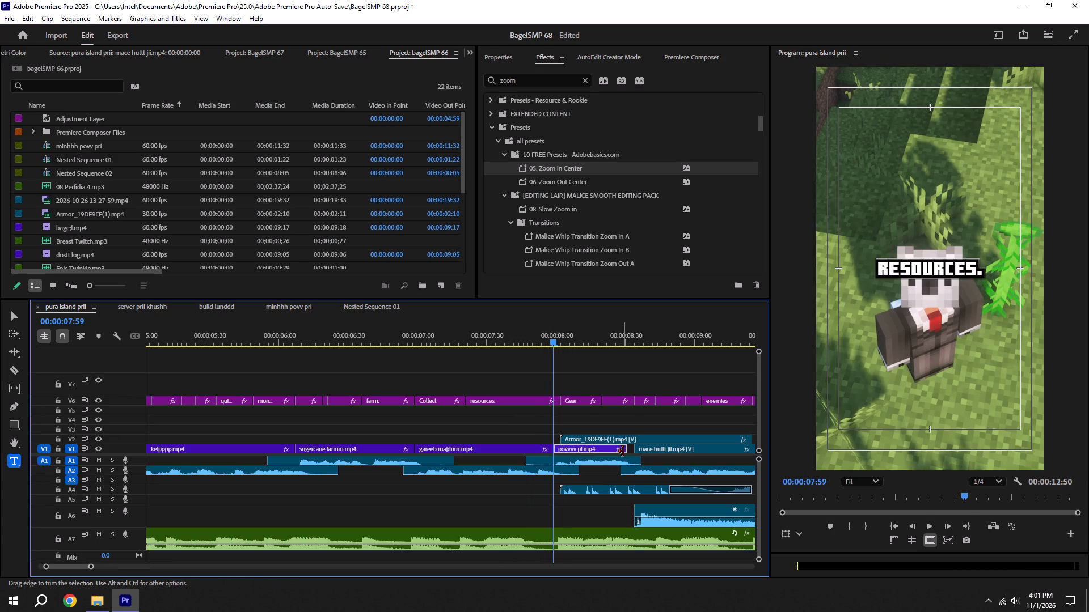
drag(623, 451, 655, 451)
drag(610, 442, 600, 442)
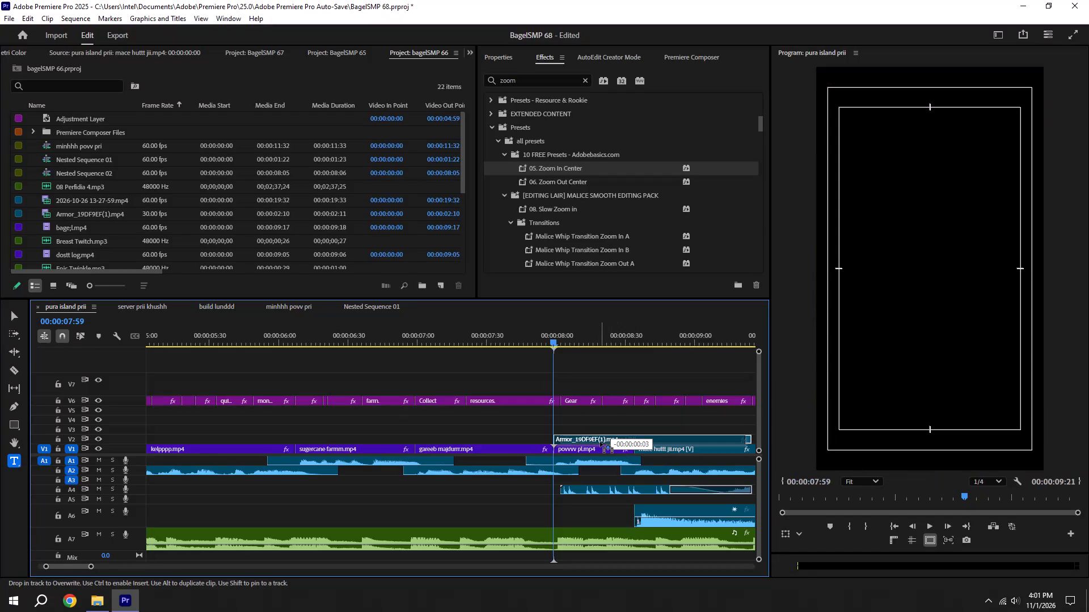
drag(600, 442, 593, 442)
key(ctrl+s)
Shift the Gear caption on V6 to start at 00:00:07:59, extend its end to the following caption, save, and preview through the end card.
drag(571, 399, 564, 401)
drag(593, 401, 649, 403)
key(ctrl+s)
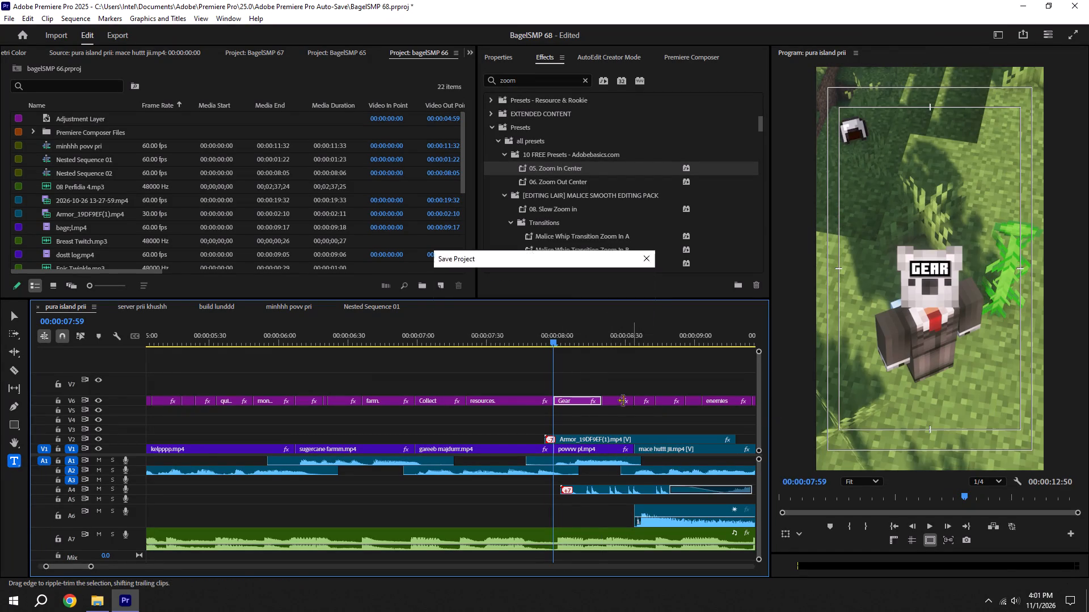
key(space)
key(space)
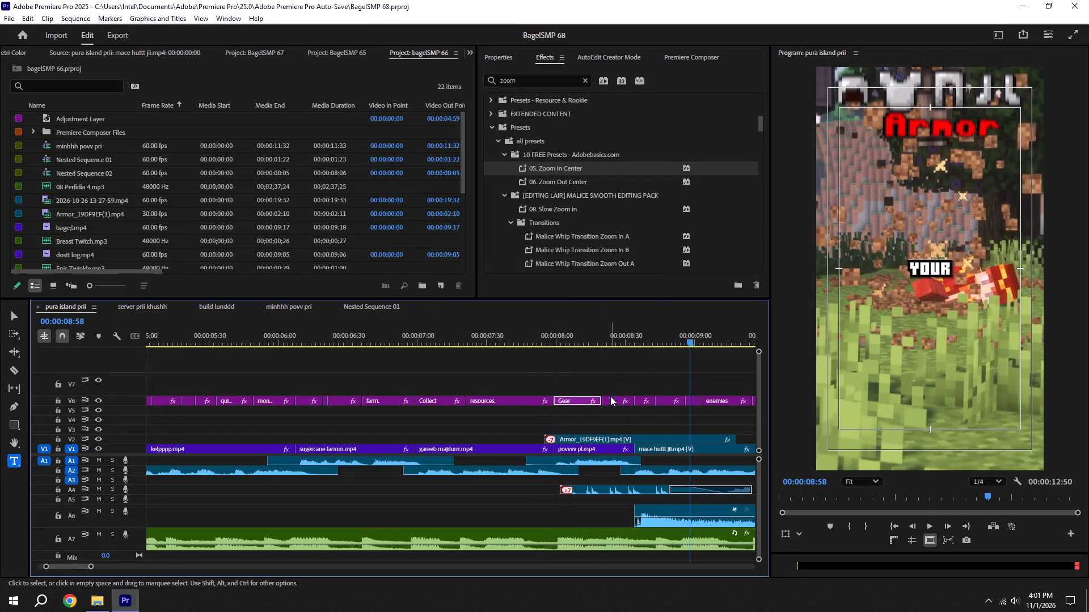
key(space)
alt+scroll(610, 396, down, 8)
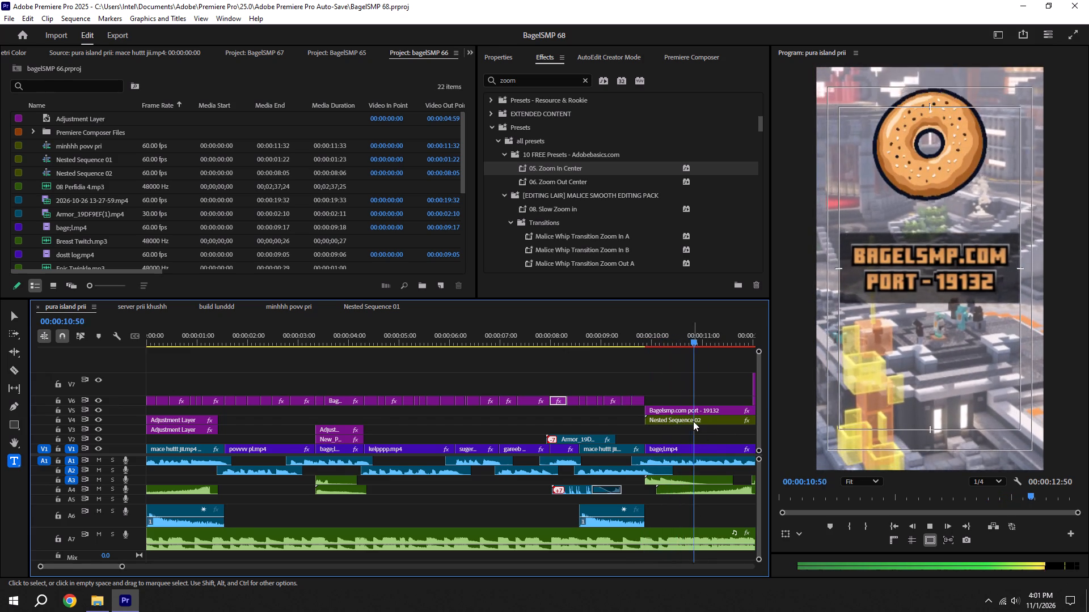
shift+click(598, 338)
Save the project and replay the sequence from the start through the first Bagelsmp section.
key(ctrl+s)
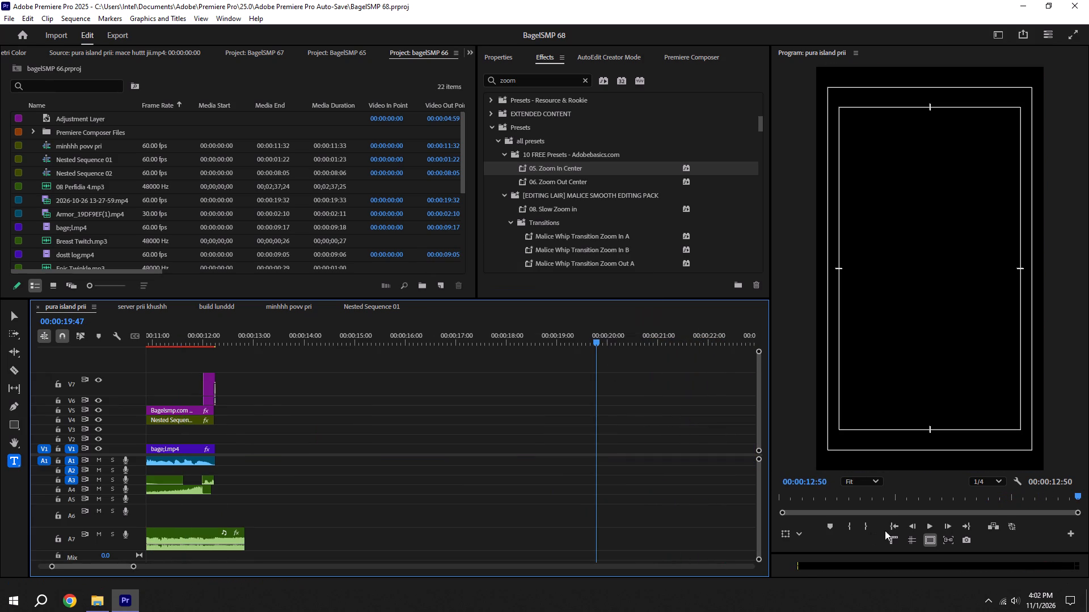
click(889, 530)
alt+scroll(689, 471, down, 8)
key(space)
click(525, 433)
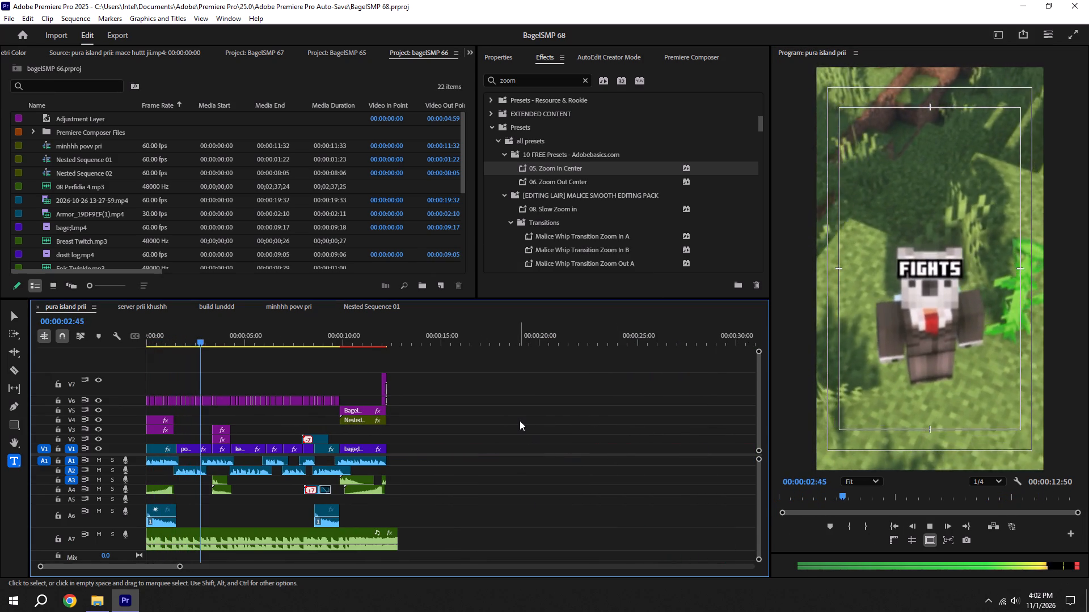
key(space)
alt+scroll(199, 431, up, 12)
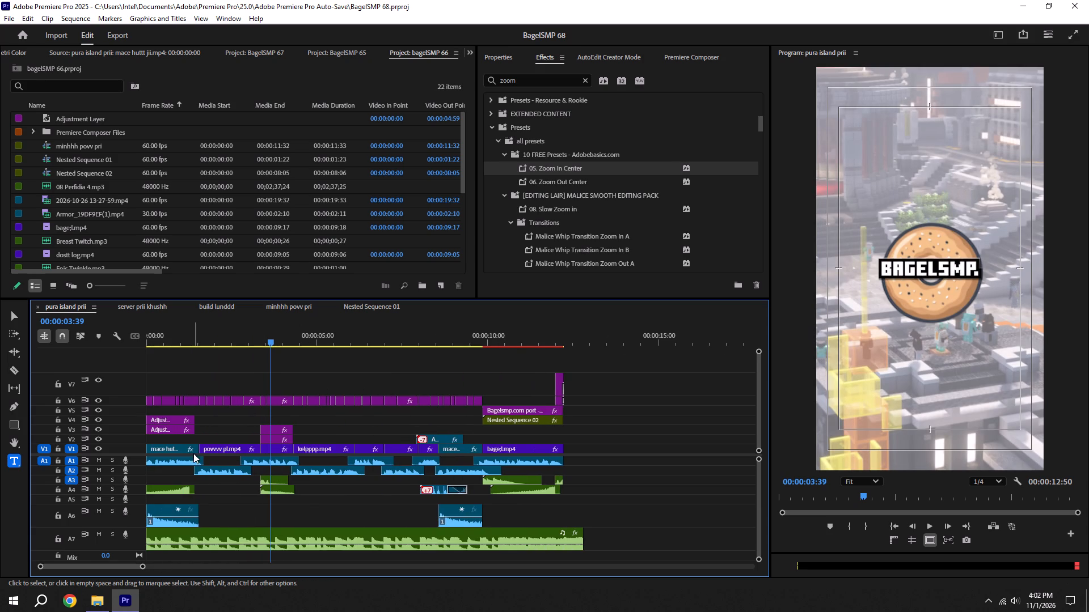
Lift the first povvv pl.mp4 clip to V4, extend its end to about 00:00:09:35, and play through the revealed footage.
drag(232, 449, 232, 416)
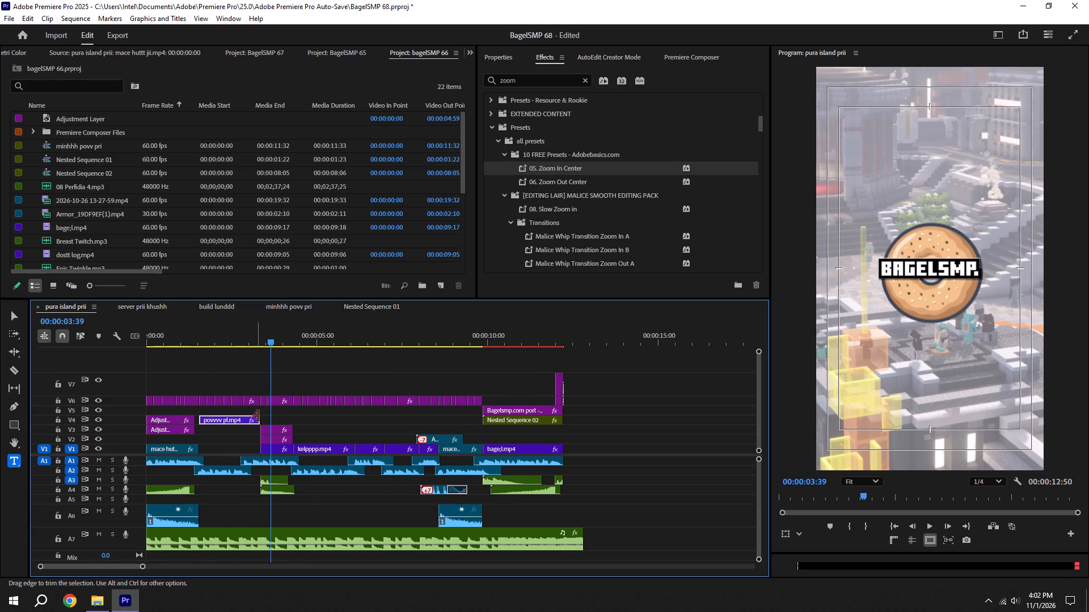
drag(261, 416, 341, 426)
key(space)
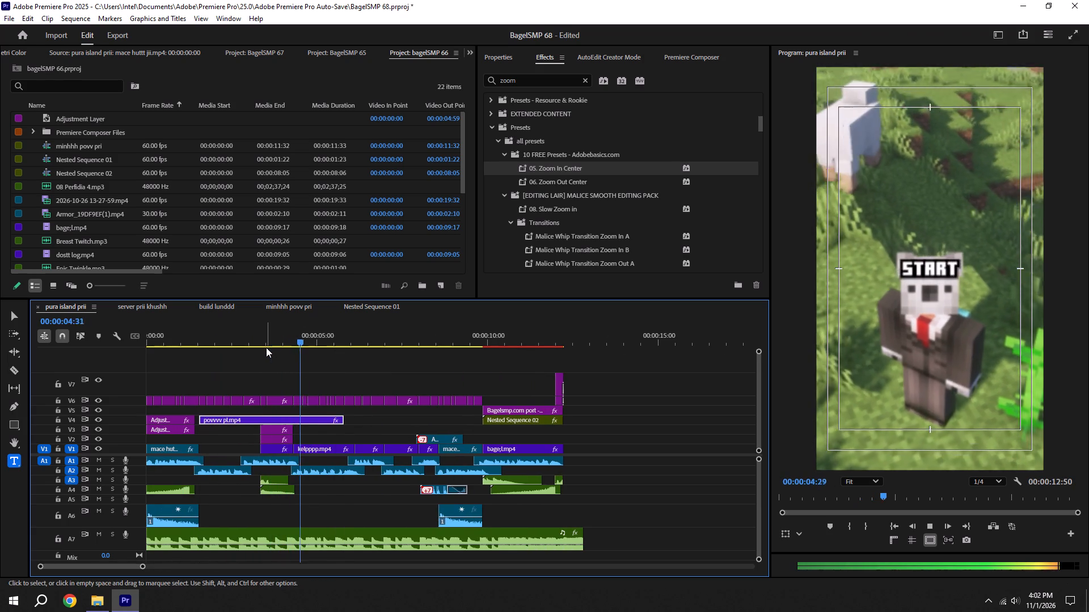
key(space)
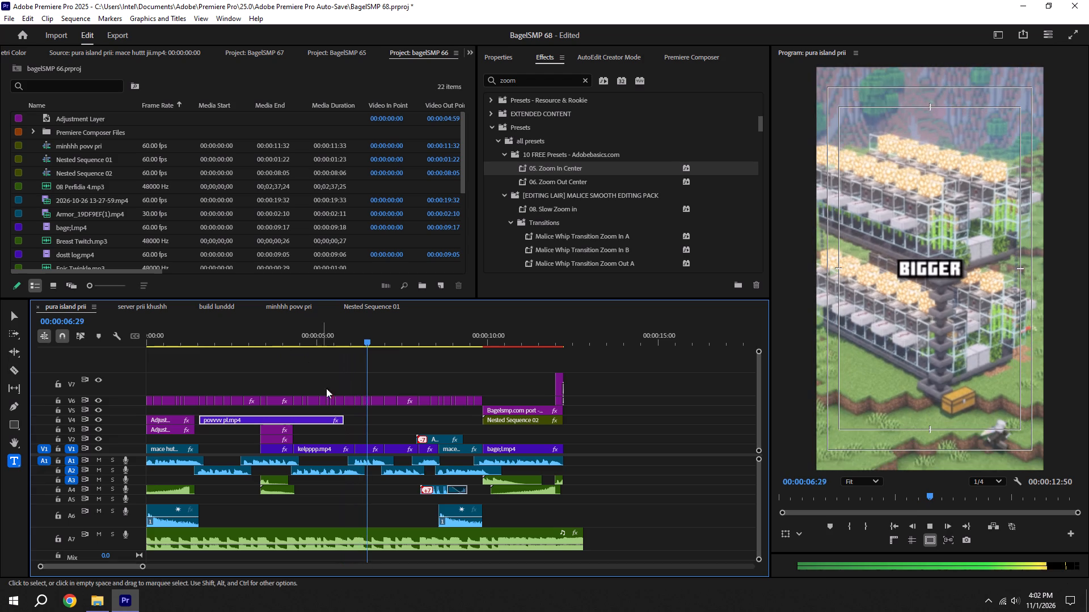
drag(343, 419, 471, 419)
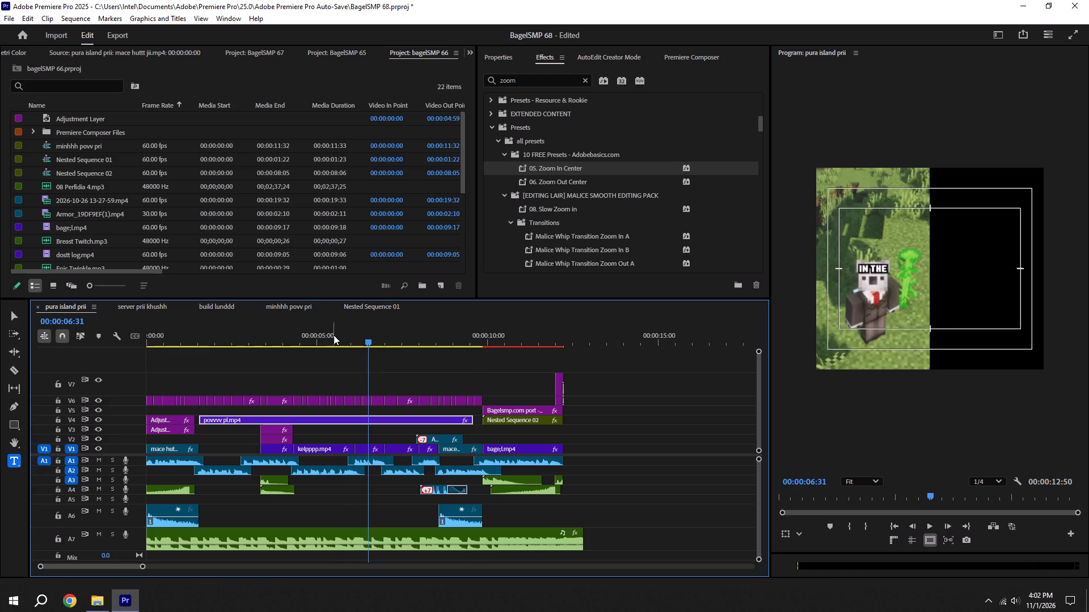
click(334, 335)
key(space)
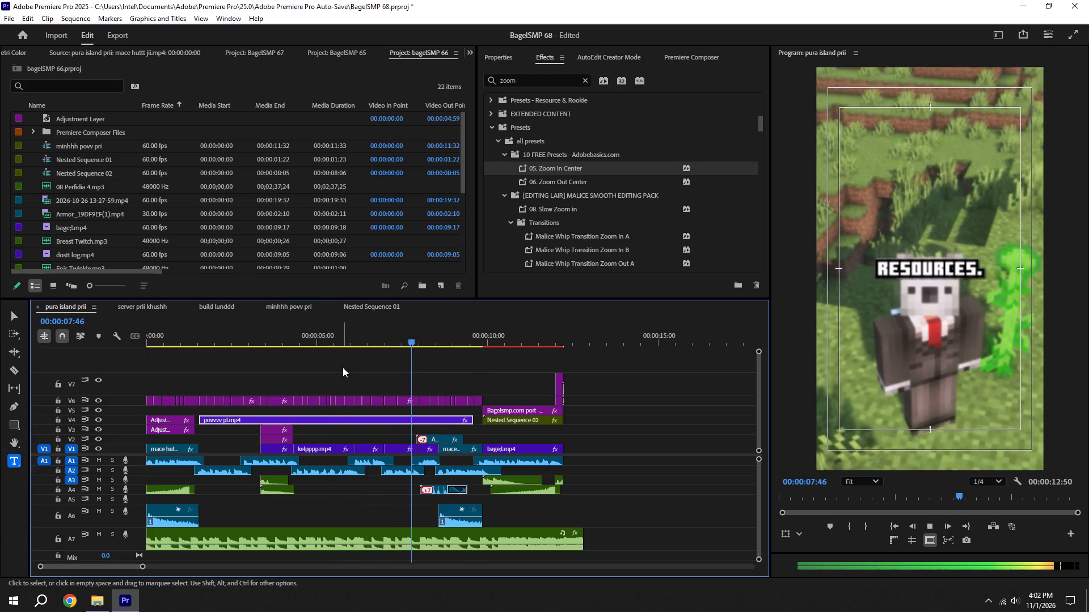
key(space)
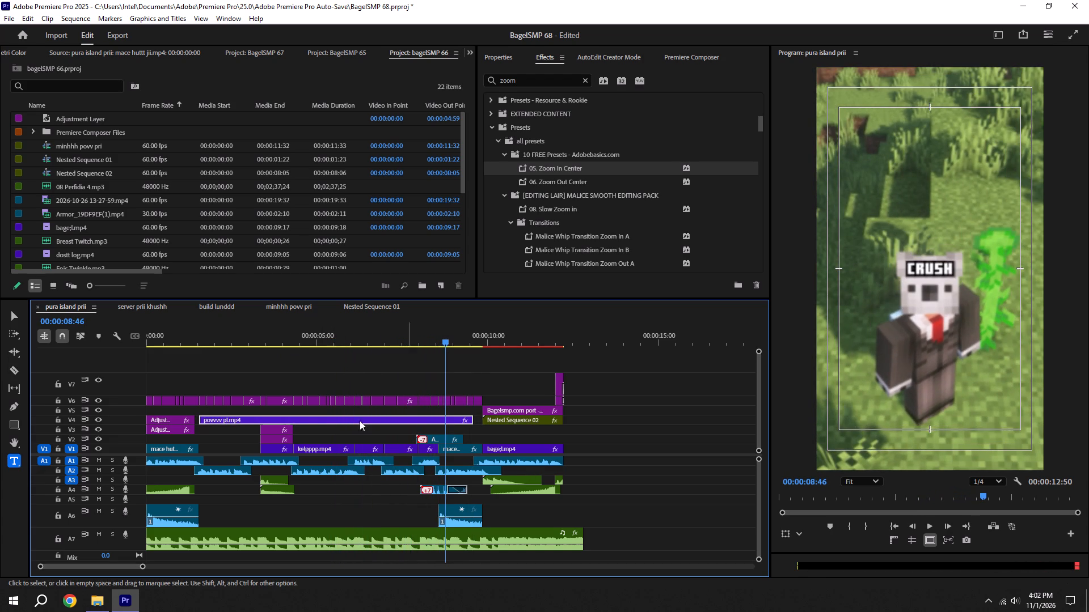
Trim the V4 povvv pl.mp4 clip's start to about 00:00:08:46 and move the remaining piece to right after the first mace clip.
drag(205, 422, 430, 426)
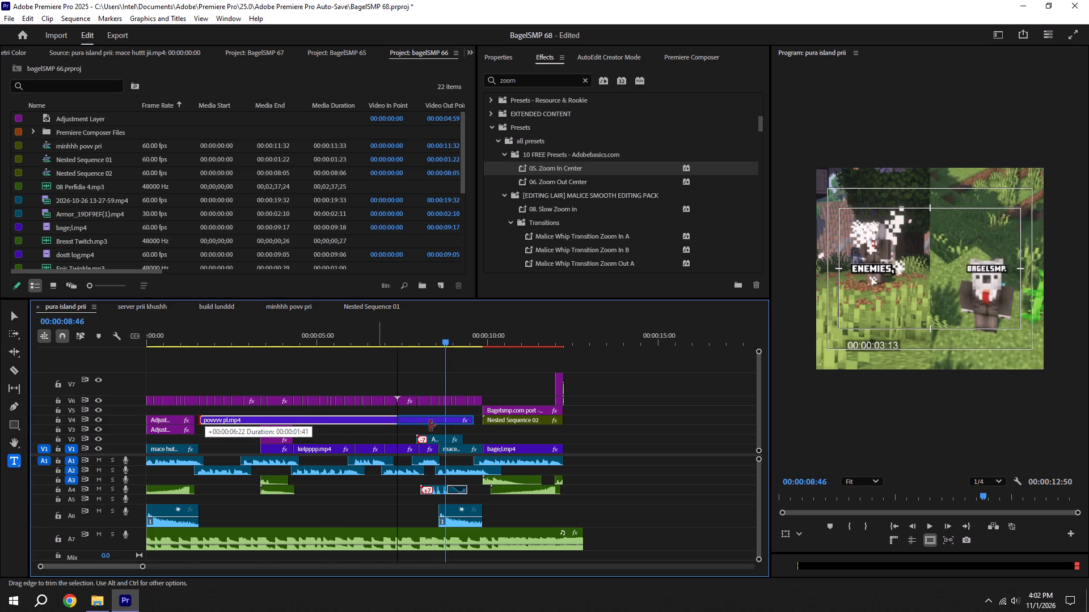
drag(430, 426, 449, 432)
drag(457, 419, 385, 420)
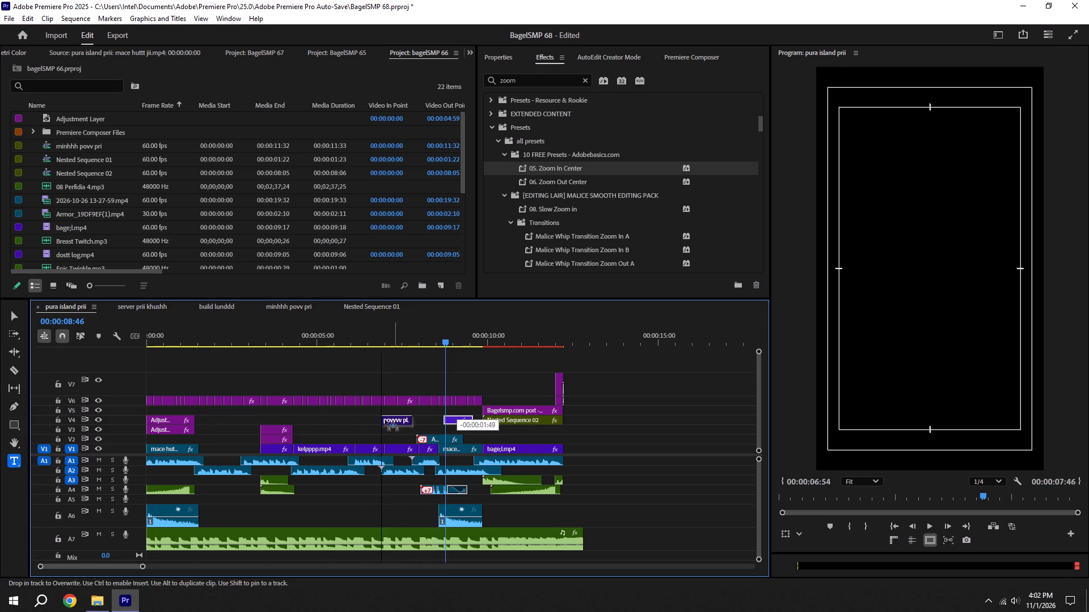
drag(385, 420, 211, 418)
Shift the A4 sound clip under the Armor overlay about 6 frames earlier to align with the overlay's start, and save.
alt+scroll(509, 497, up, 10)
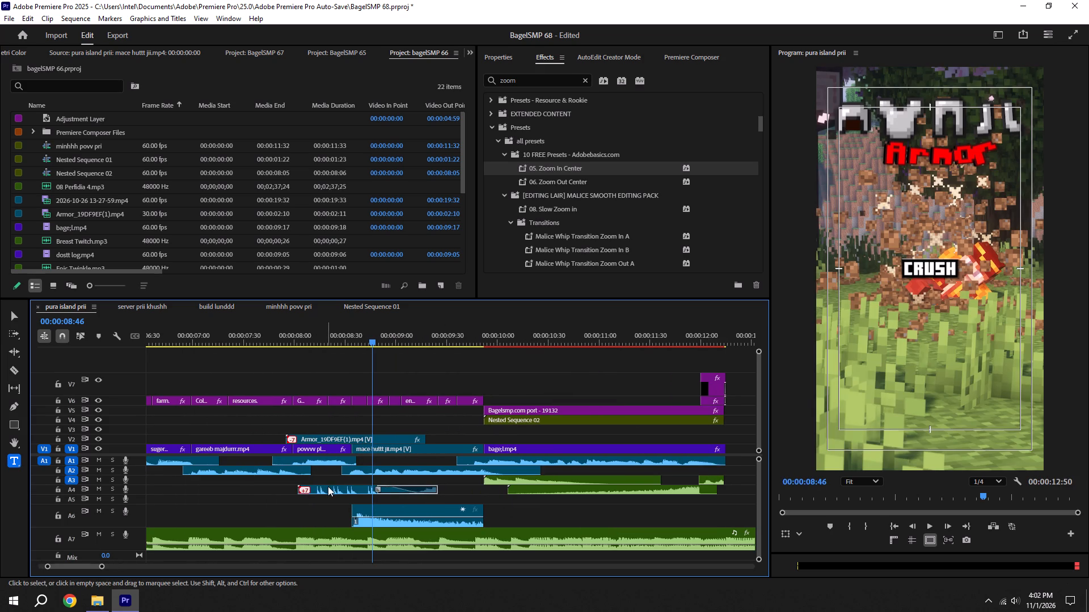
drag(328, 486, 318, 487)
scroll(256, 386, up, 11)
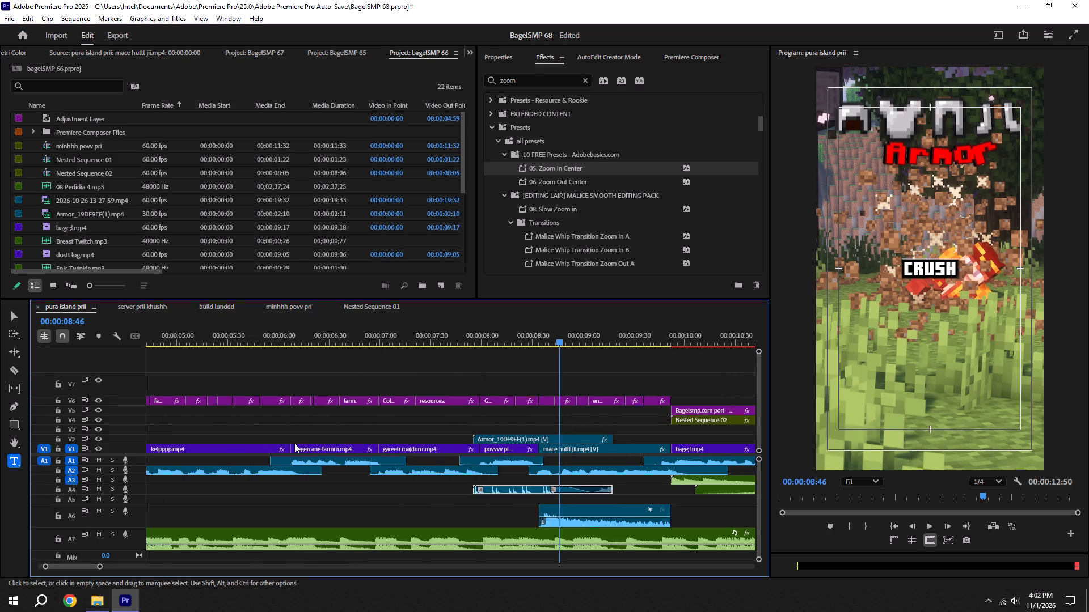
scroll(294, 443, up, 13)
key(ctrl+s)
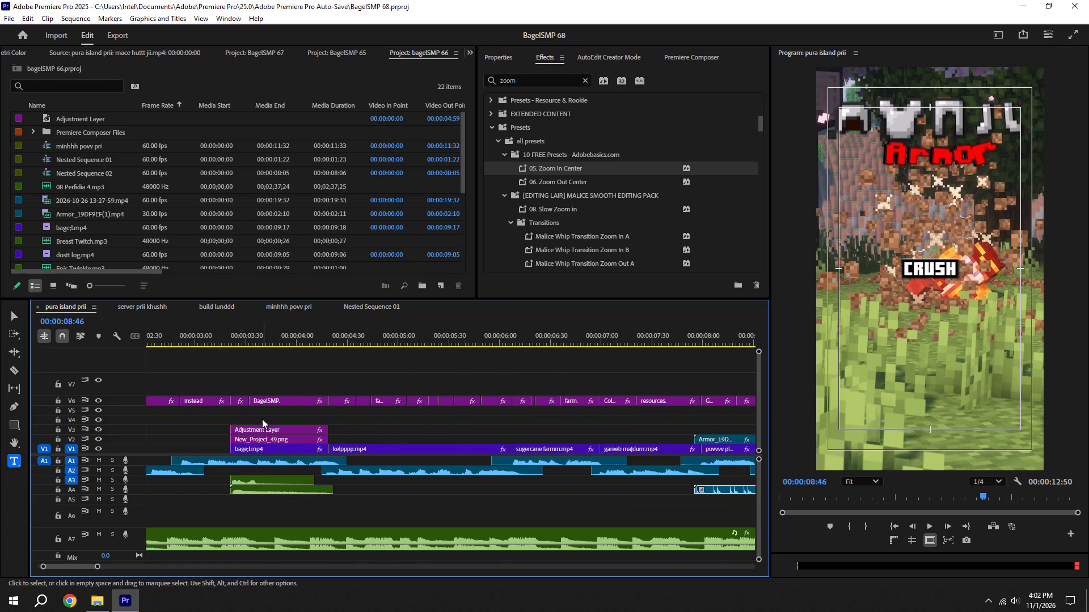
alt+scroll(262, 419, down, 4)
key(ctrl+s)
scroll(247, 420, up, 6)
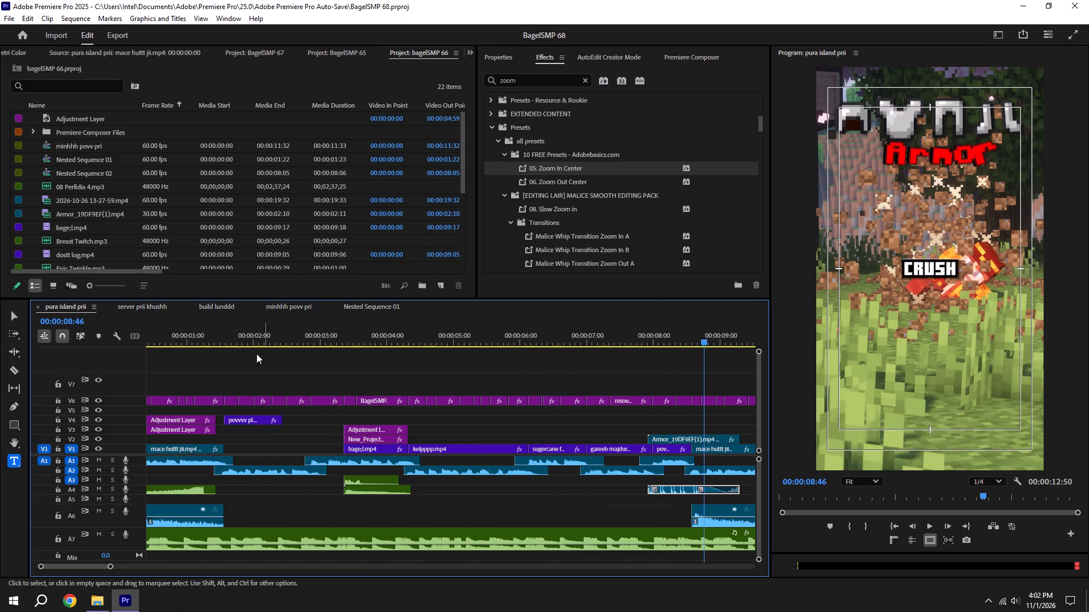
Extend the V4 povvv pl.mp4 clip's end to the first bagel.mp4 clip and drop it into the empty gap on V1.
shift+click(222, 329)
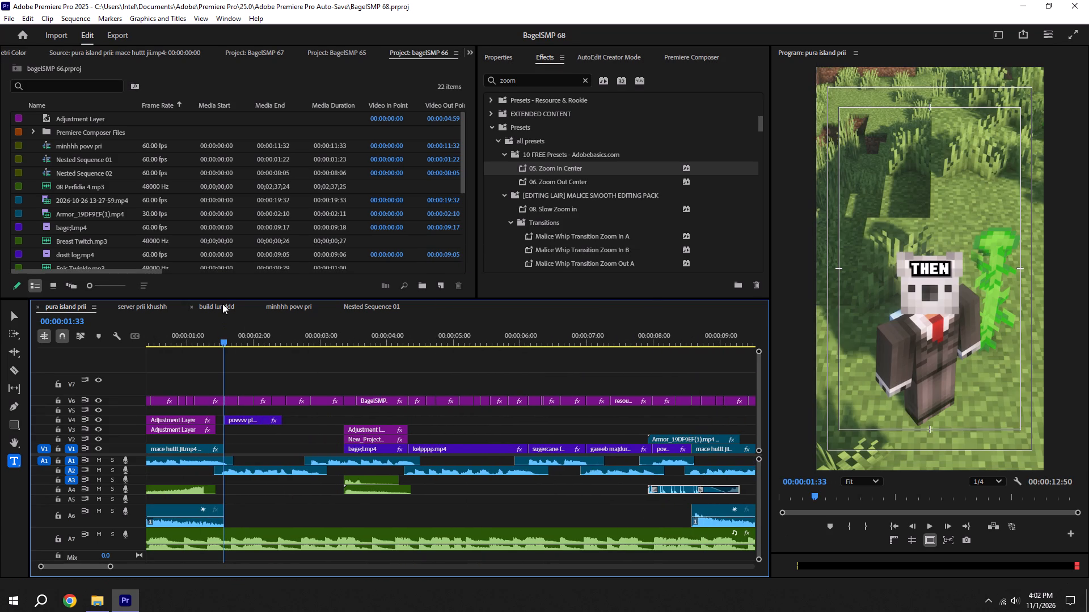
key(space)
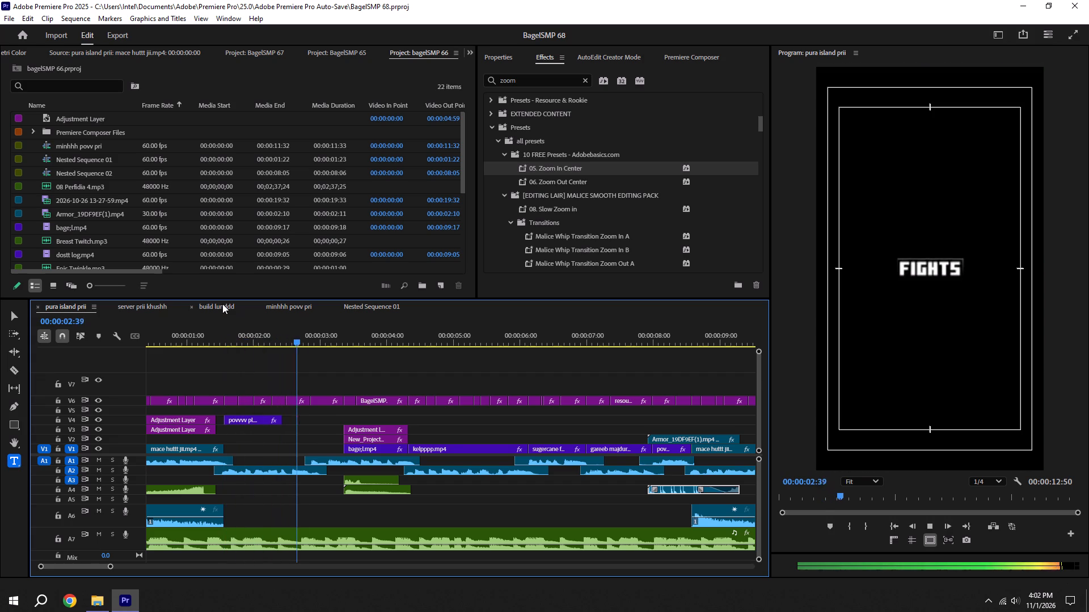
key(space)
drag(280, 419, 289, 418)
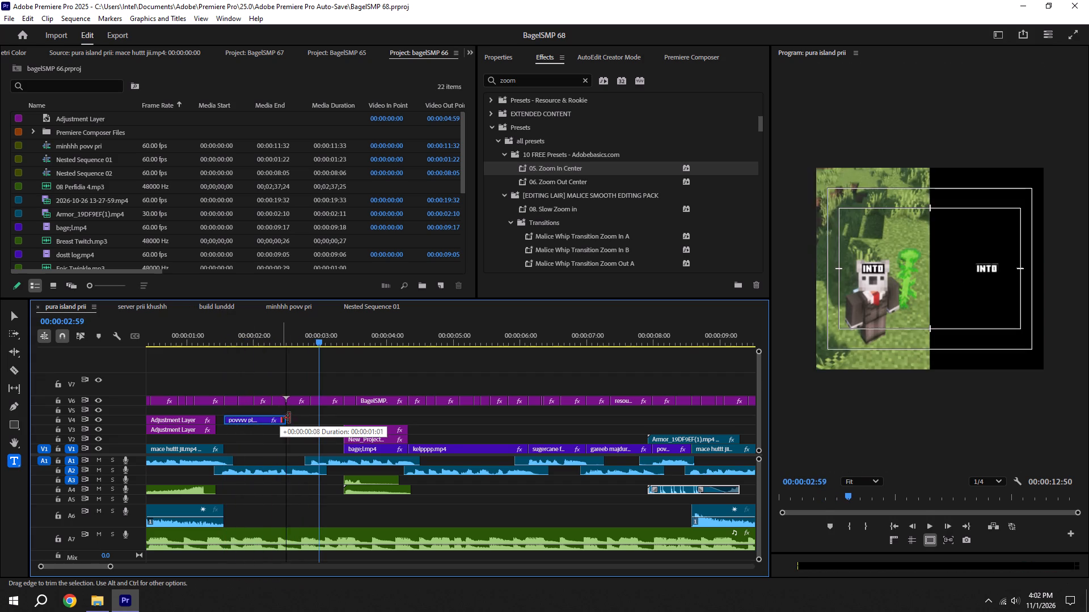
drag(289, 418, 347, 424)
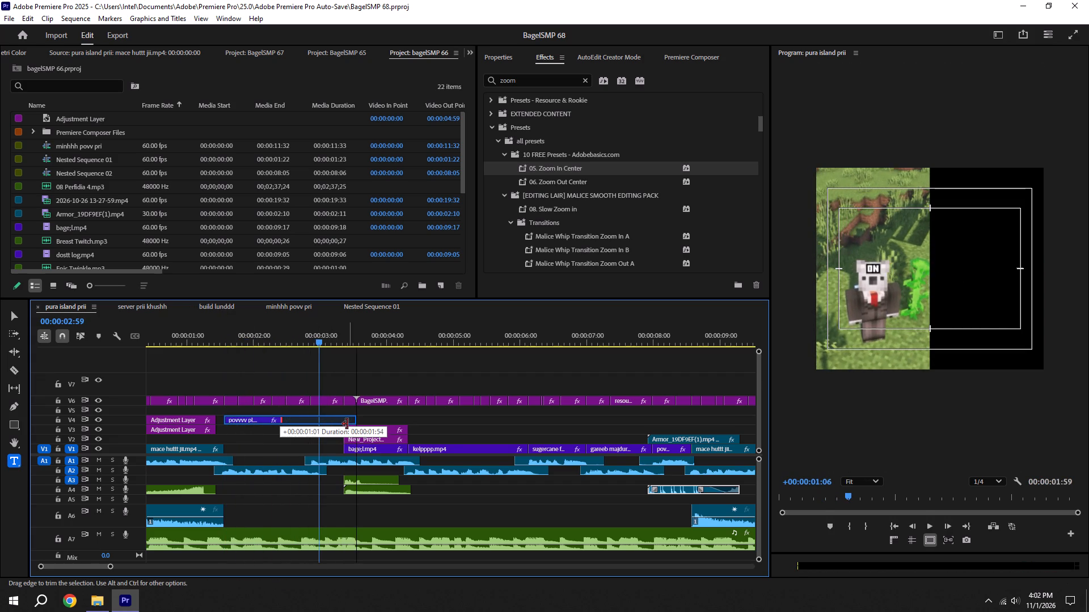
drag(347, 424, 345, 424)
drag(256, 422, 259, 433)
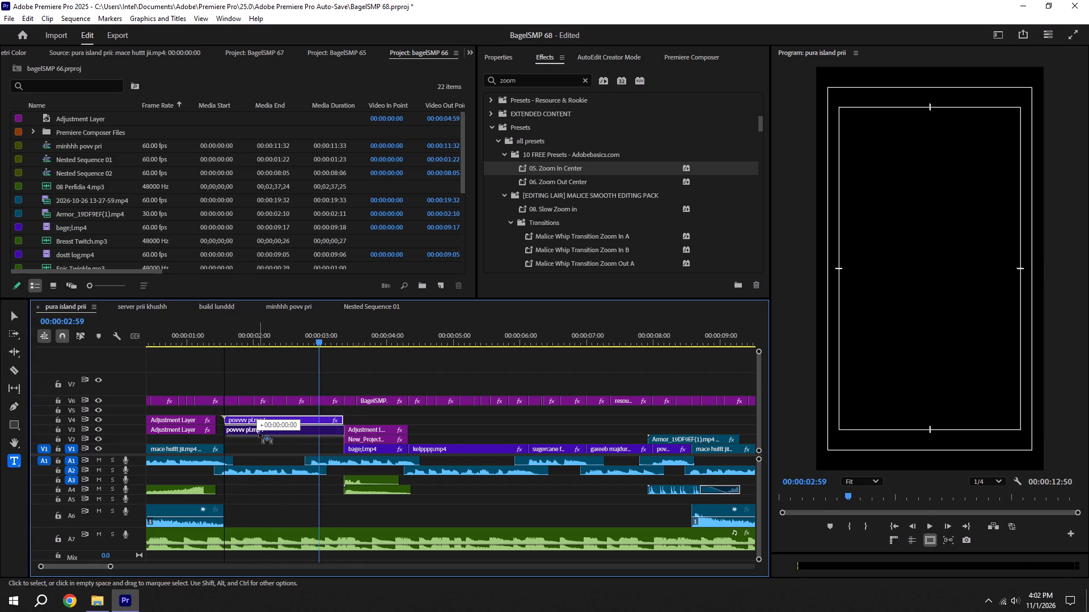
drag(259, 433, 260, 448)
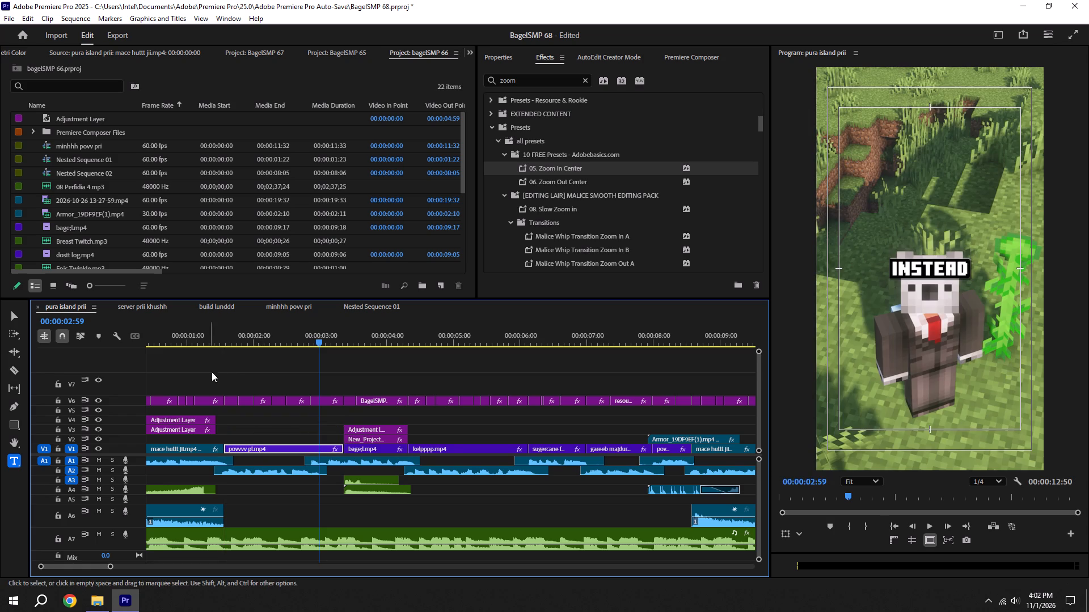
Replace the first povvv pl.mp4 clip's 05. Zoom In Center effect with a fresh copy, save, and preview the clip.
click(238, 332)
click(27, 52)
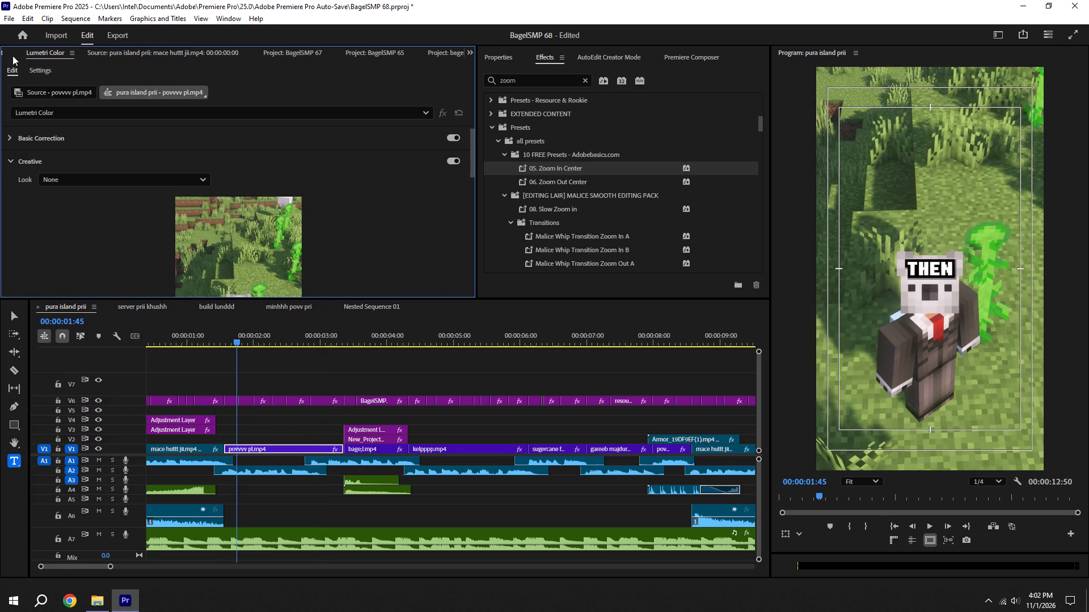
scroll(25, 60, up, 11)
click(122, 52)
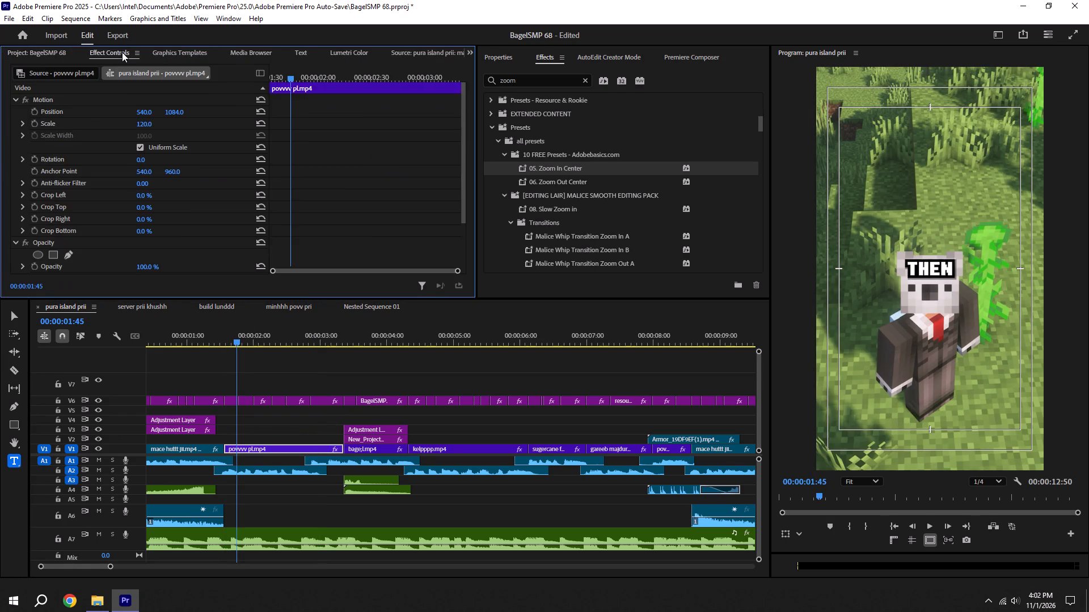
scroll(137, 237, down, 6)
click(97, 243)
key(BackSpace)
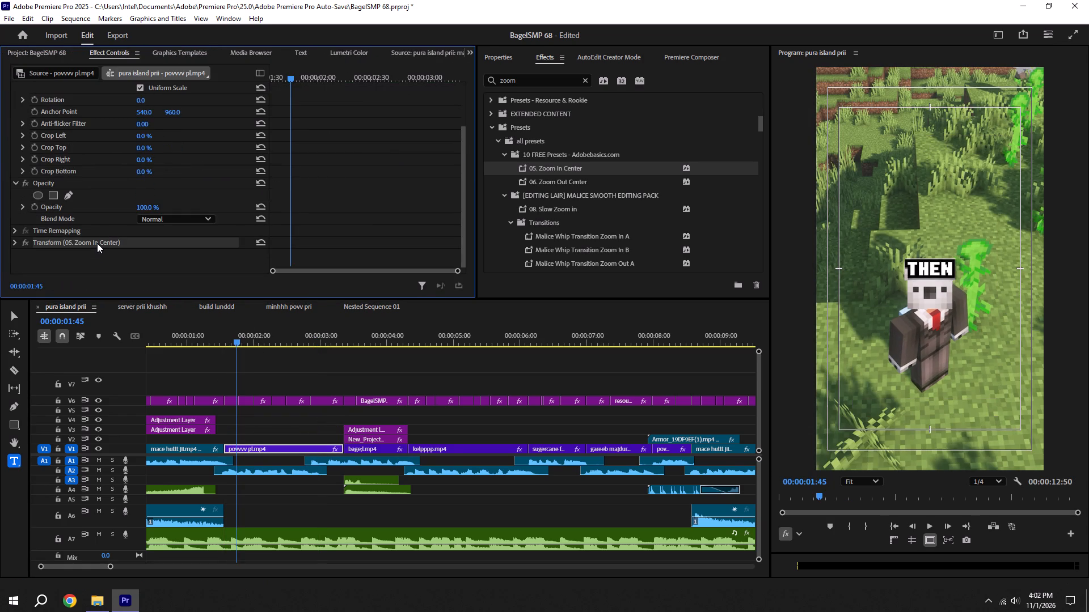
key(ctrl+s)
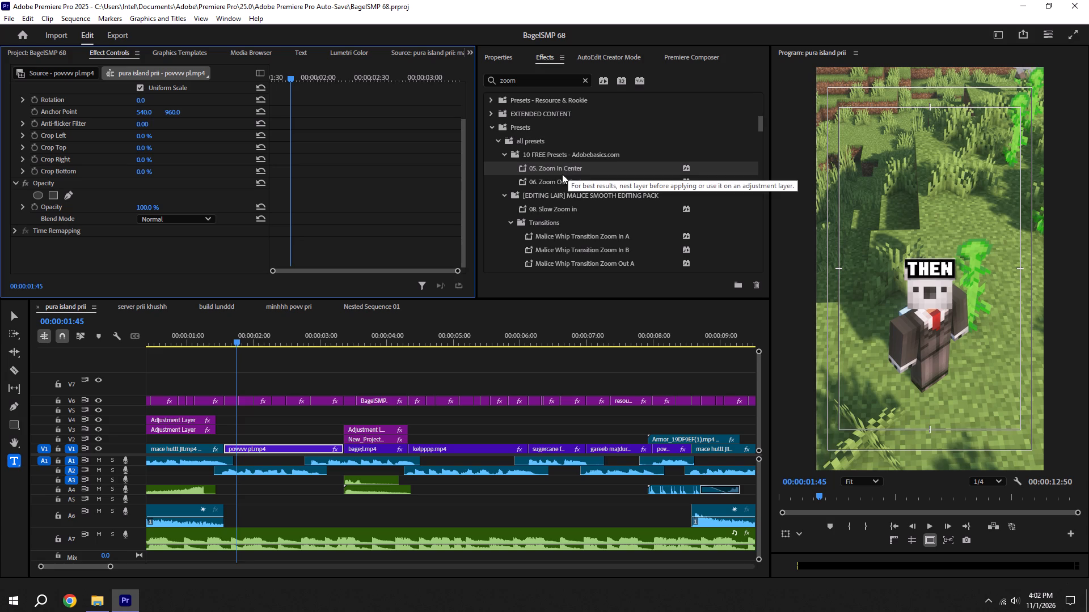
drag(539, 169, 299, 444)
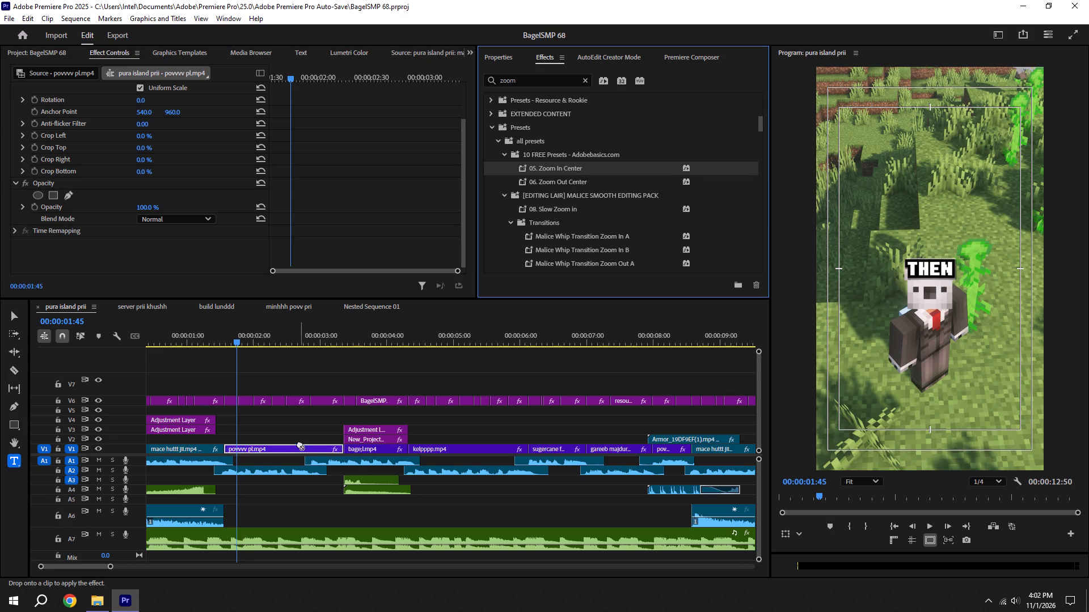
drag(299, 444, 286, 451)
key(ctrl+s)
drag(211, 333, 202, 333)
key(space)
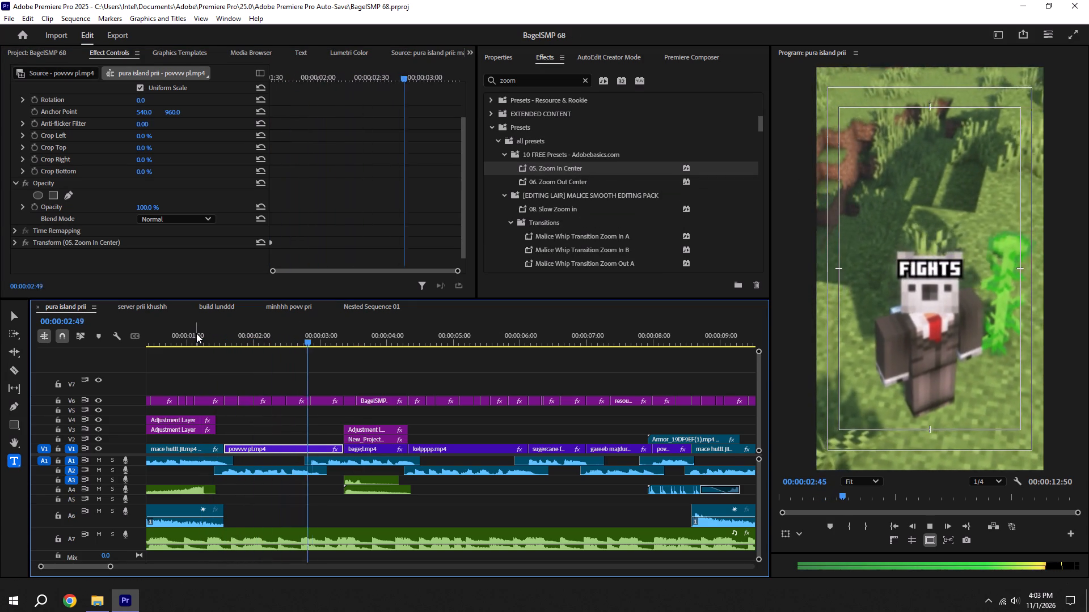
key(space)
Trim the first povvv pl.mp4 clip's start to 00:00:02:46, move it back against the mace clip, extend its end to bagel.mp4, and save.
scroll(88, 176, down, 6)
scroll(105, 260, up, 10)
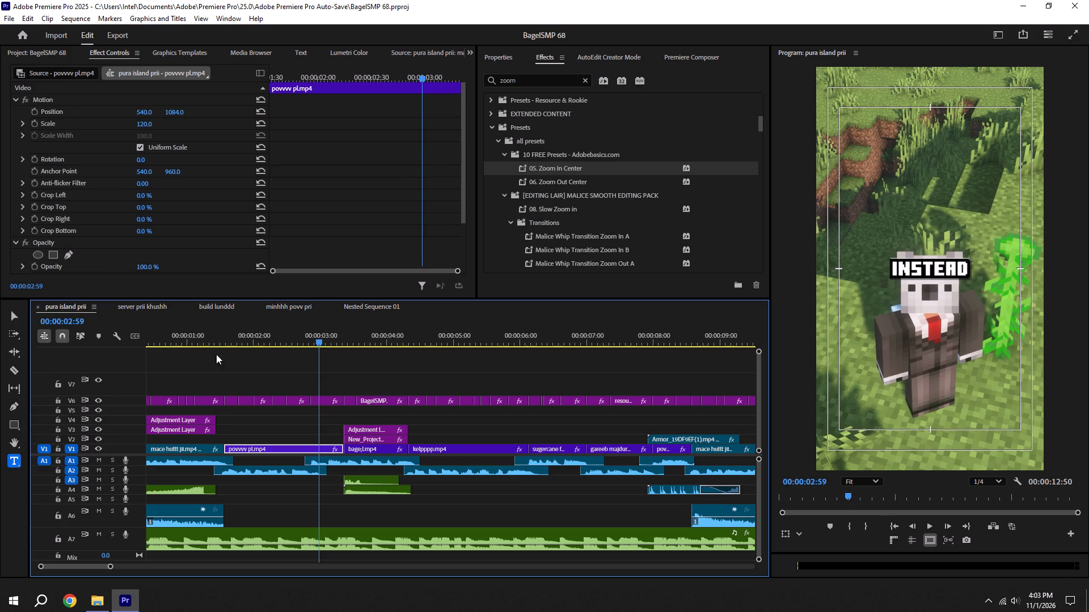
shift+click(218, 334)
key(space)
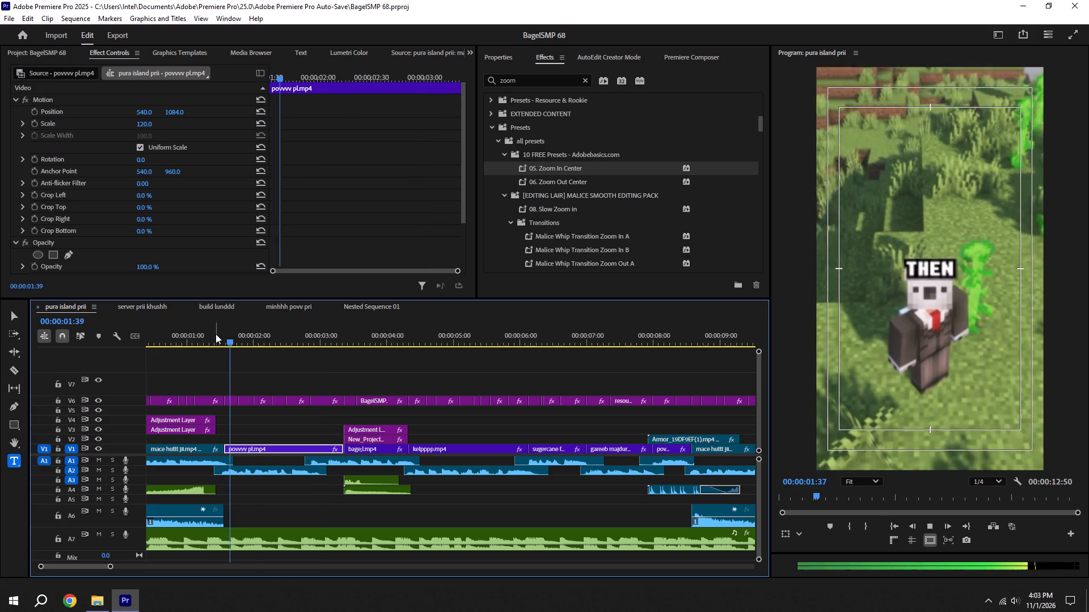
key(space)
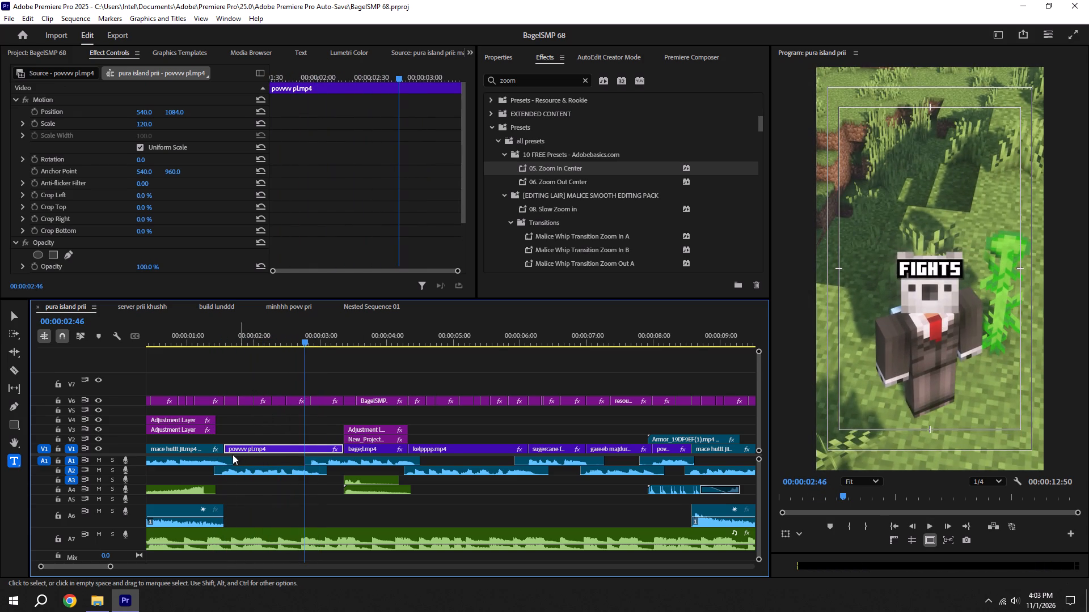
drag(229, 448, 307, 462)
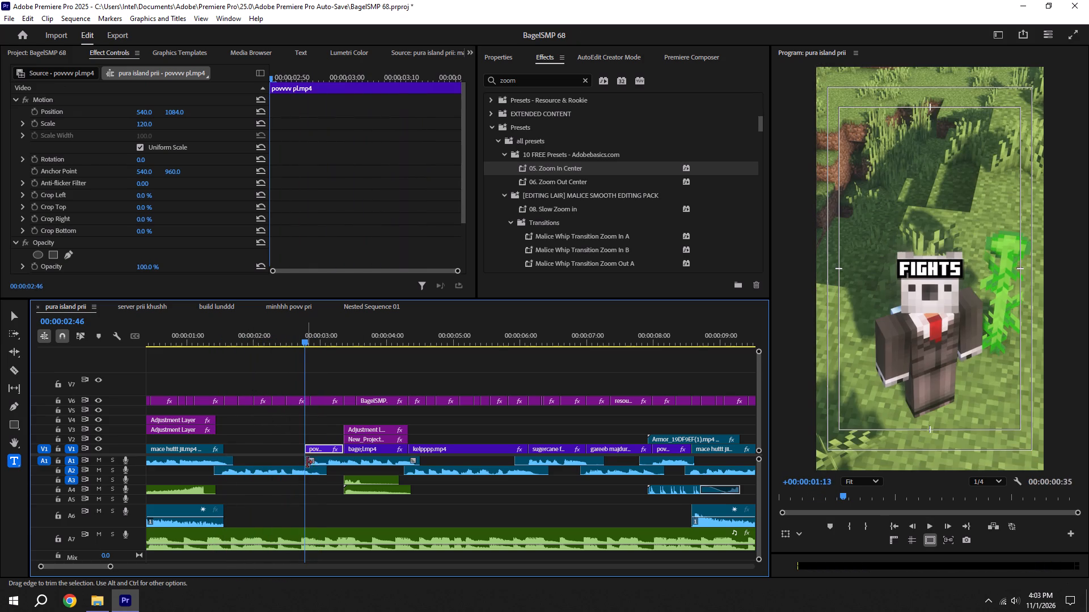
drag(318, 452, 235, 452)
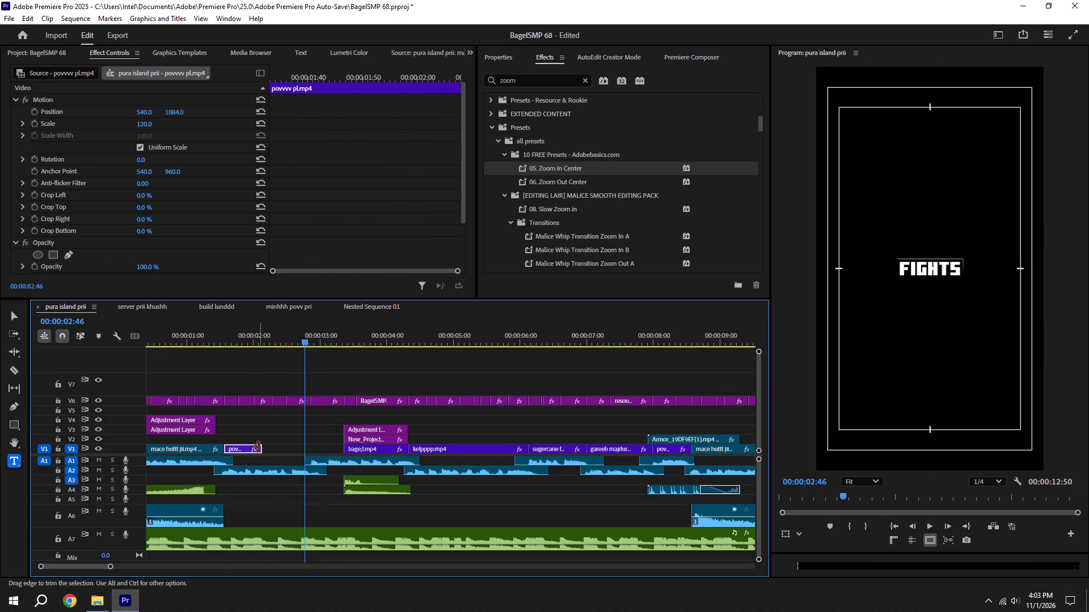
drag(259, 447, 432, 454)
key(ctrl+s)
Delete the old Zoom In Center transform from the first povvv pl.mp4 clip, reapply the 05. Zoom In Center preset, and save.
scroll(88, 273, down, 6)
click(112, 241)
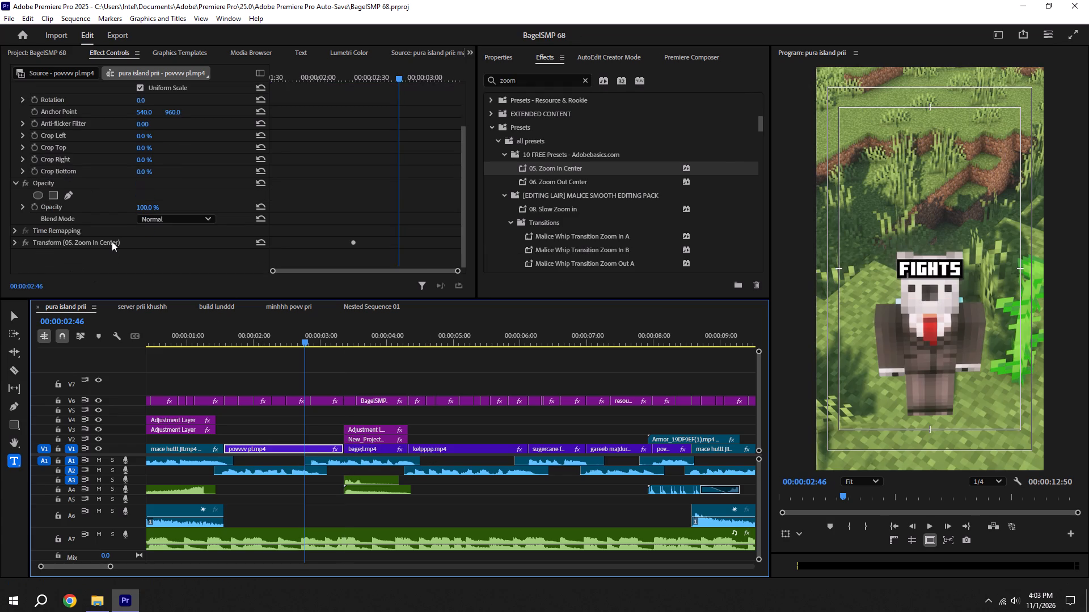
click(112, 241)
key(BackSpace)
key(ctrl+s)
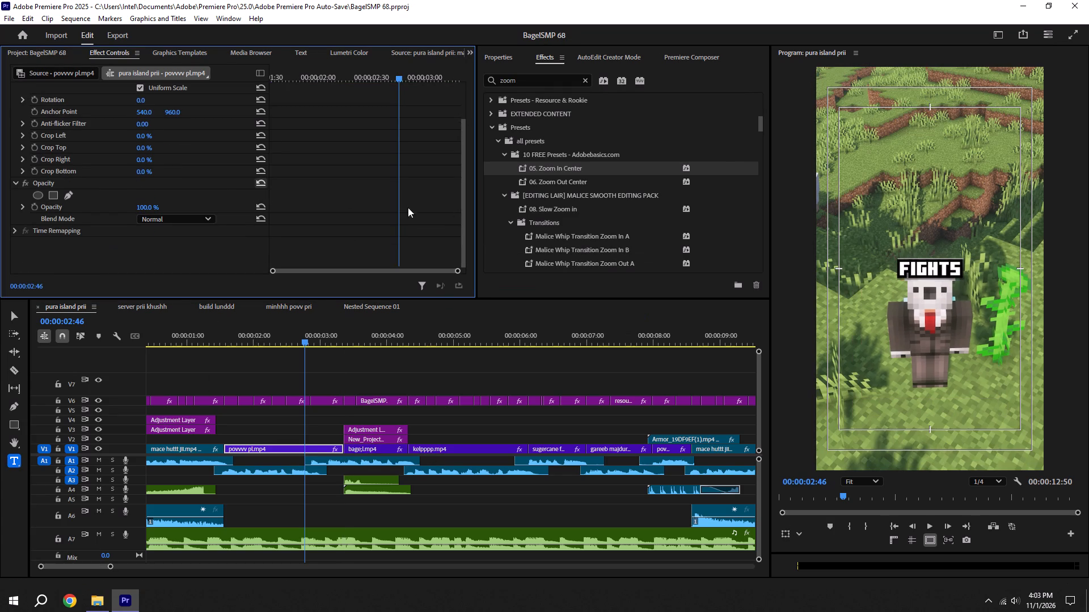
drag(564, 167, 297, 453)
key(ctrl+s)
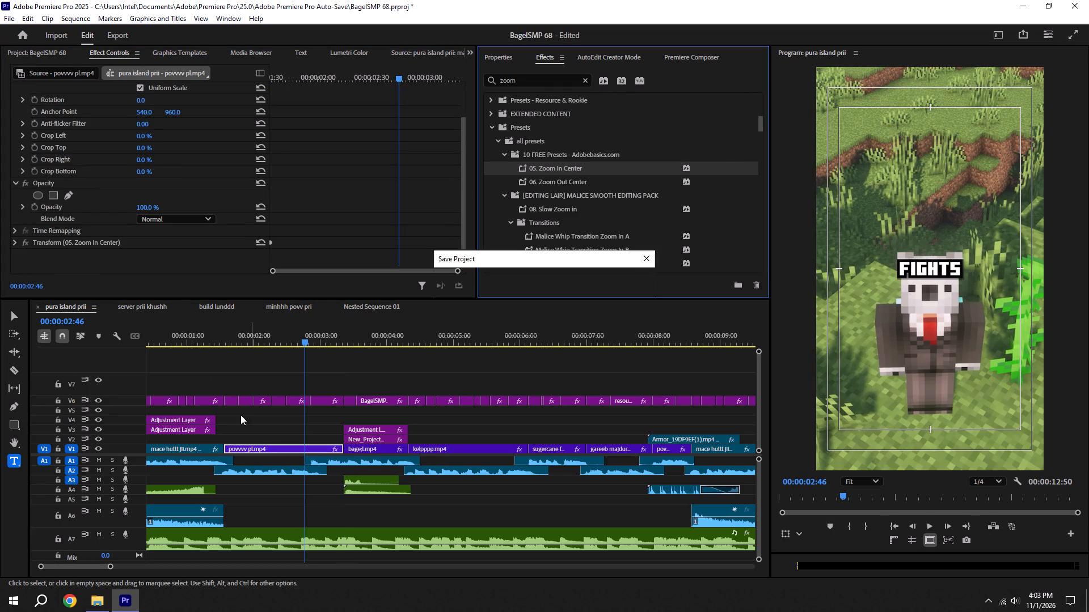
Play the sequence from just before the first povvv pl.mp4 clip through to the end.
shift+click(211, 335)
key(space)
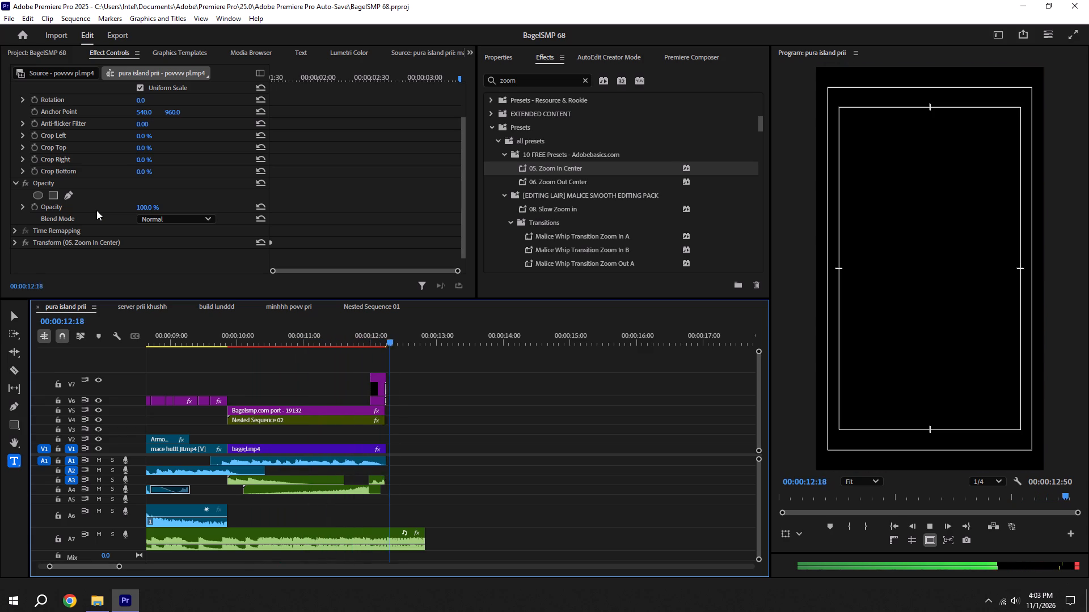
key(space)
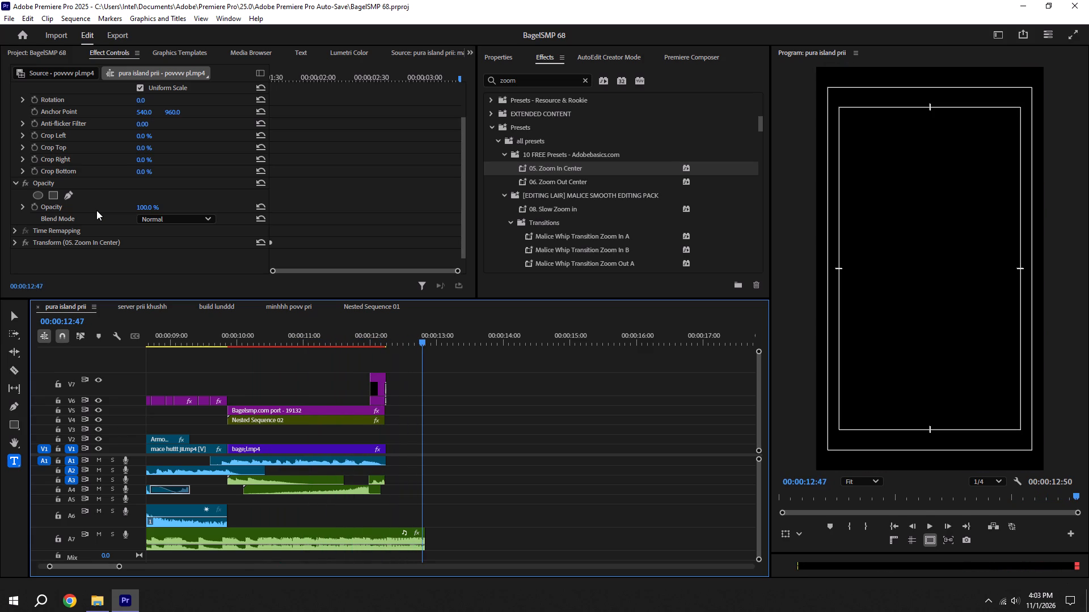
key(space)
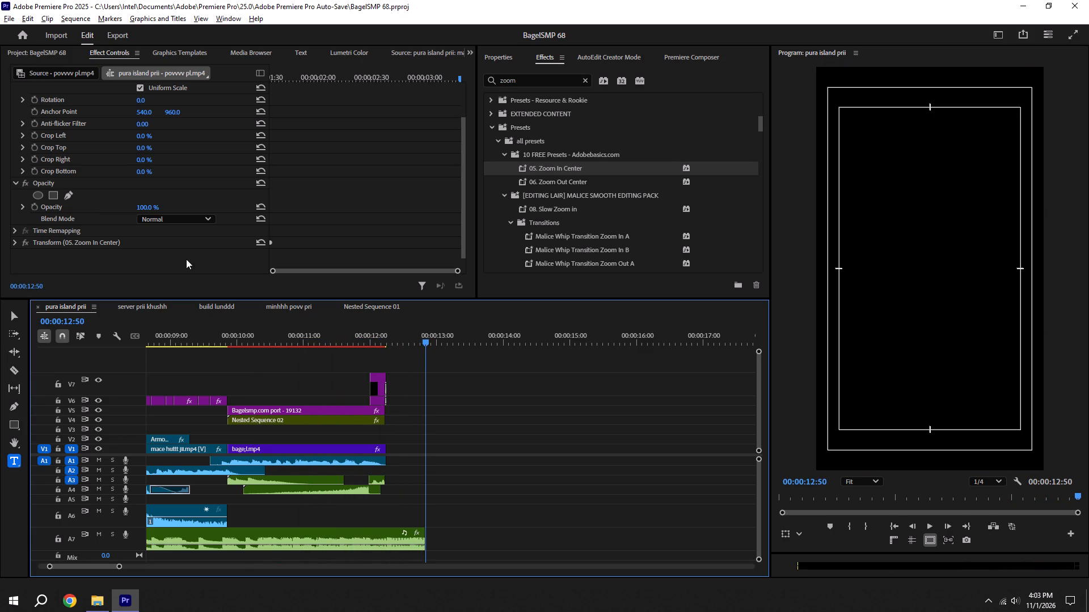
Save the project and review the sequence from the start, pausing repeatedly through the opening mace and povvvv pl.mp4 clips.
alt+scroll(181, 282, down, 6)
click(65, 309)
key(ctrl+s)
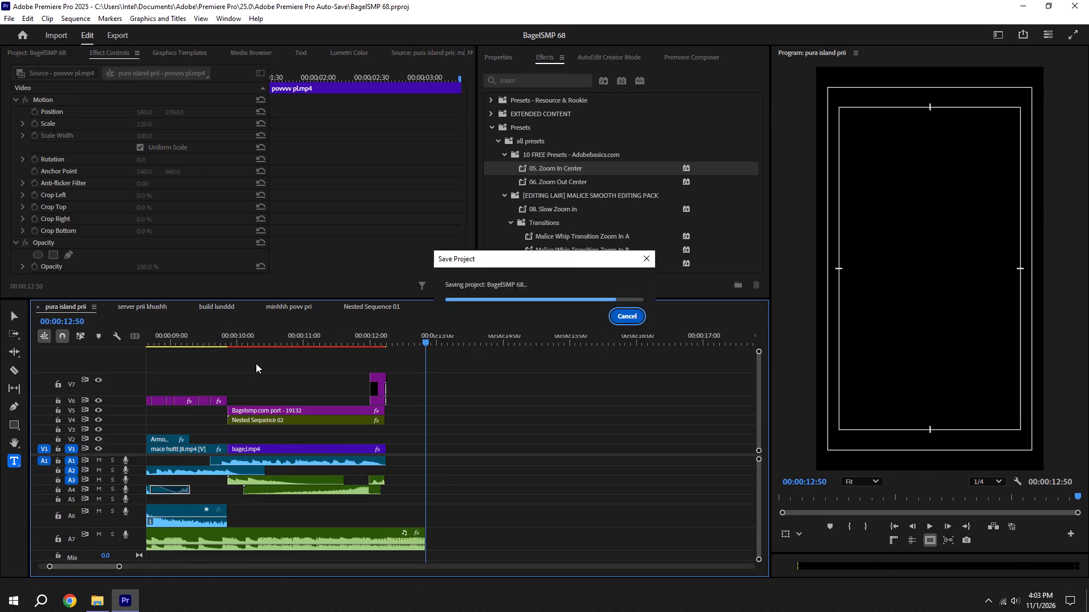
alt+scroll(316, 413, down, 5)
click(893, 532)
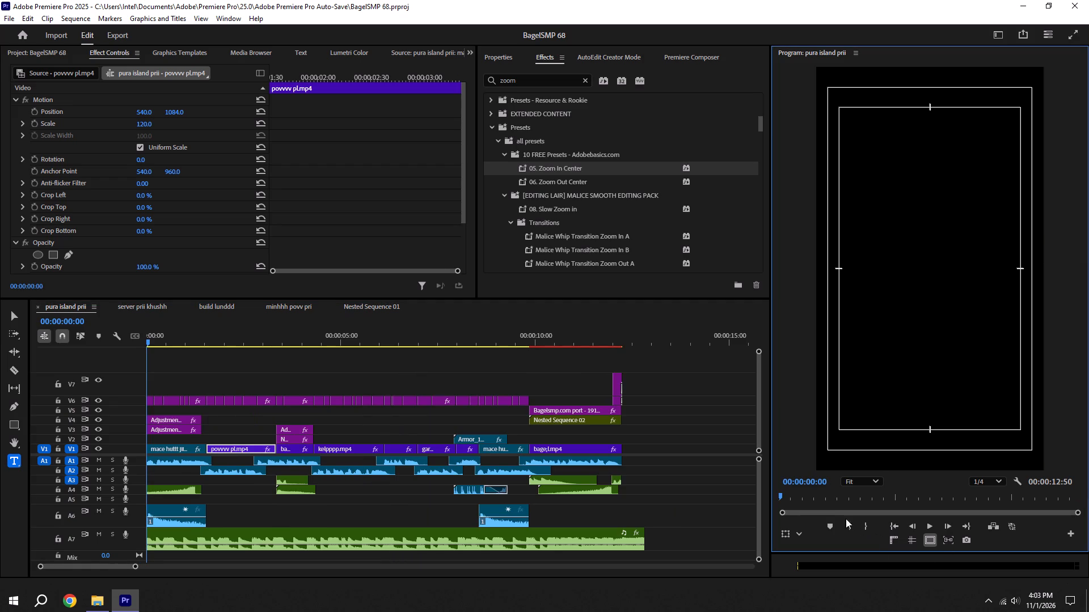
key(space)
key(space)
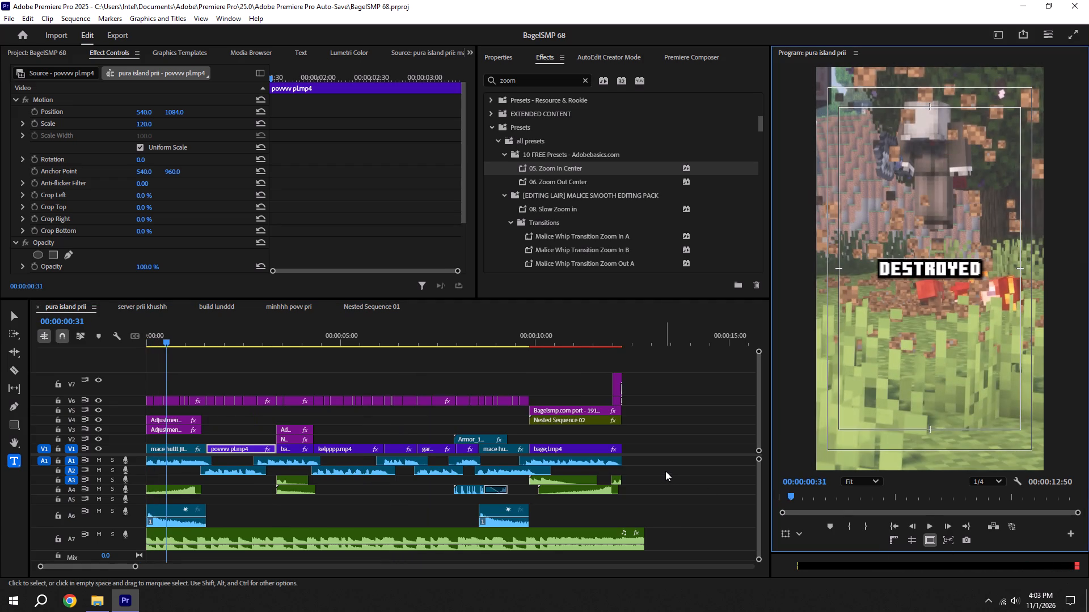
key(space)
key(space)
key(space)
key(space)
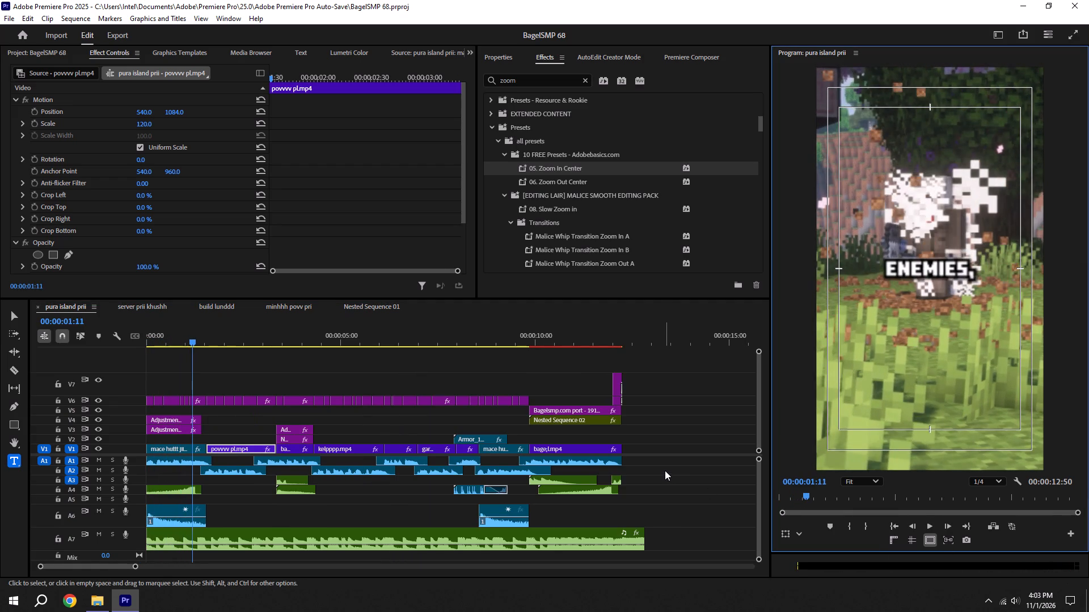
key(space)
key(space)
key(space)
key(space)
key(space)
key(space)
key(space)
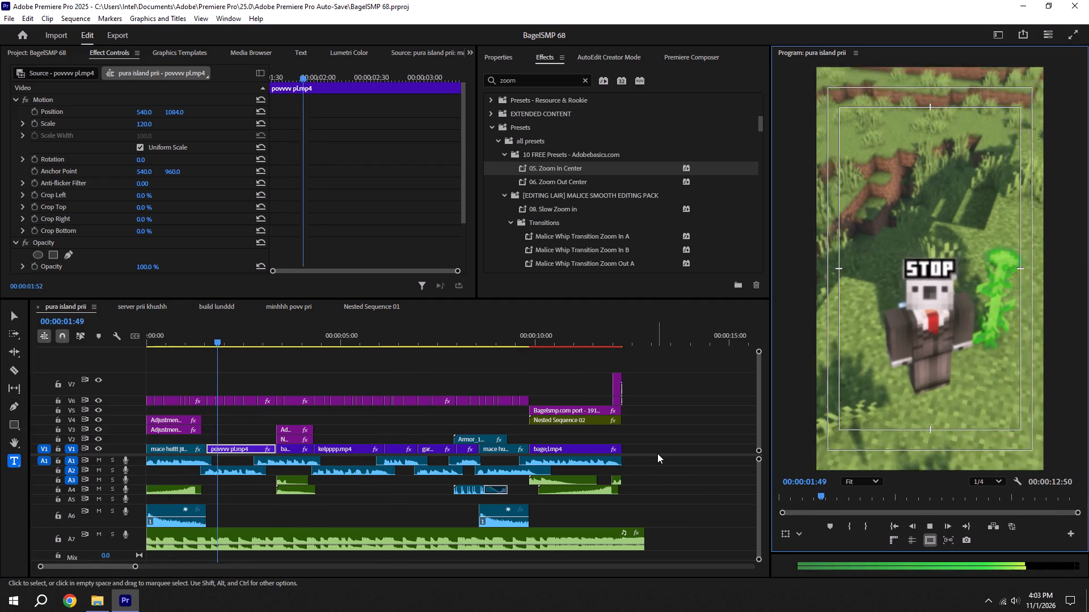
key(space)
key(space)
key(space)
key(space)
key(space)
key(space)
key(space)
key(space)
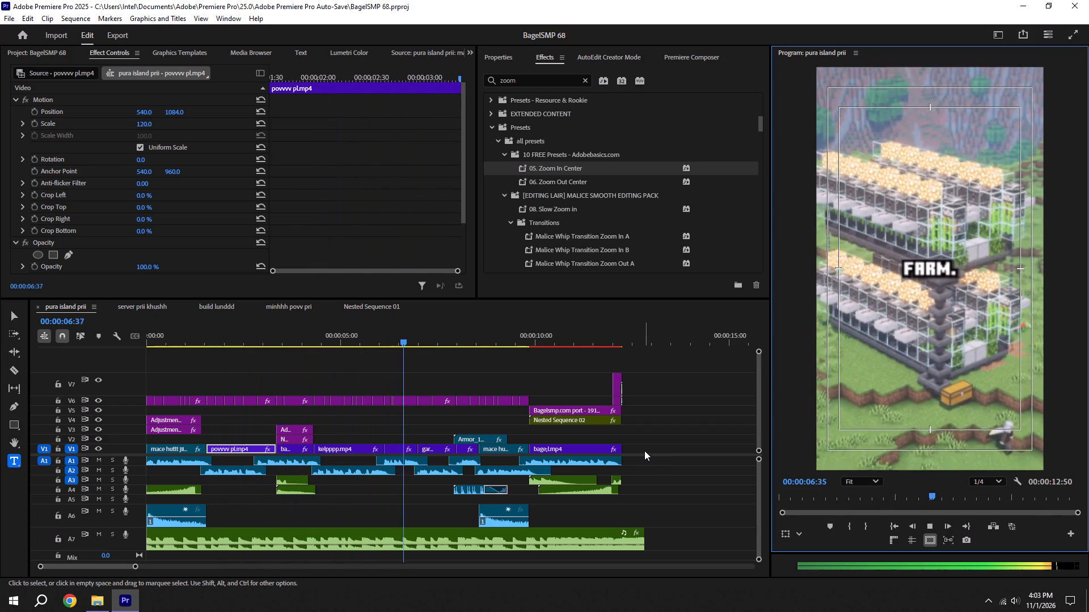
key(ctrl+s)
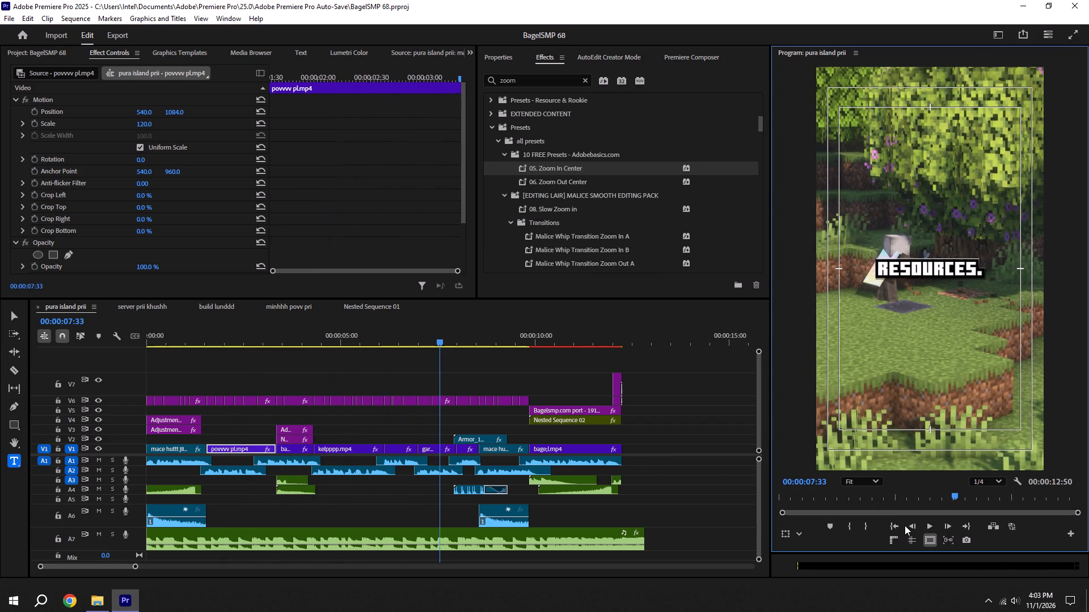
click(901, 528)
click(890, 526)
key(space)
alt+scroll(425, 491, up, 11)
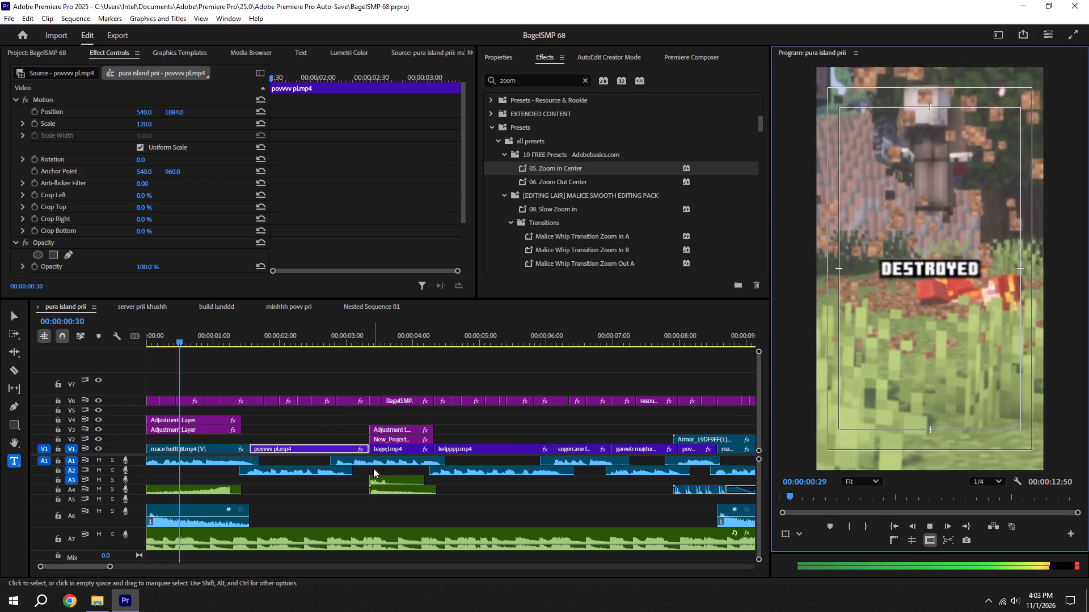
key(space)
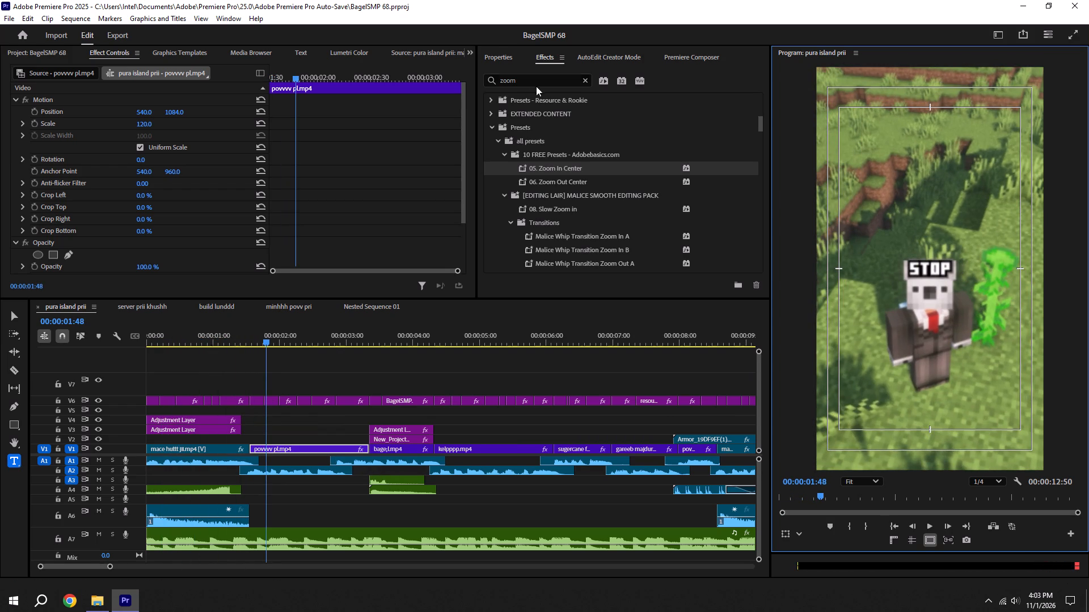
Search the effects for "red flas", apply Malice Red Flash Large to the opening adjustment layer on V3, and preview from the start.
drag(535, 83, 408, 83)
key(BackSpace)
text(red)
scroll(585, 222, down, 11)
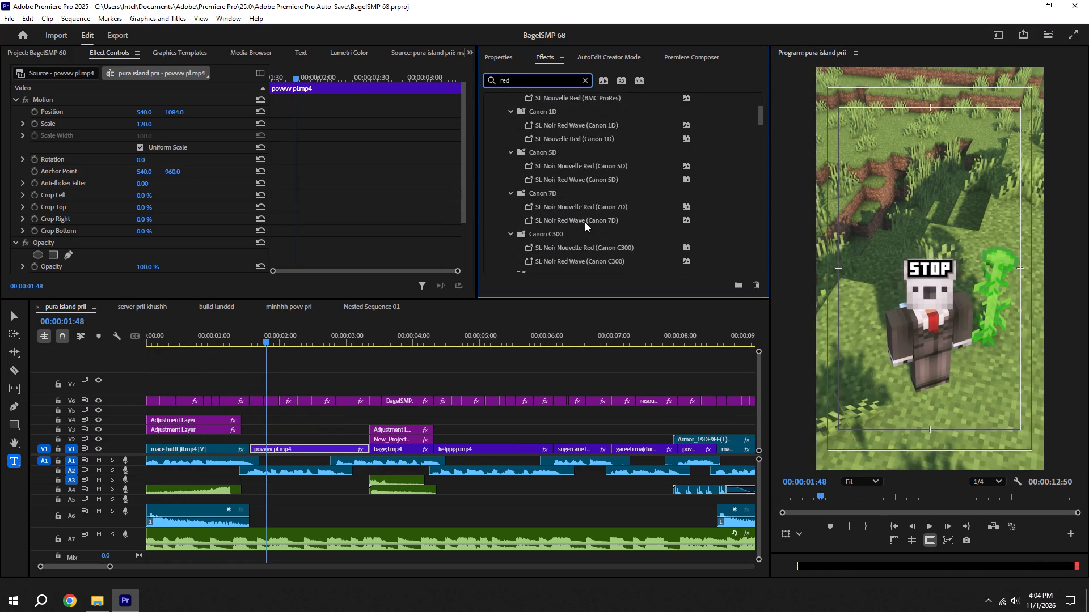
text(fla)
key(BackSpace)
key(BackSpace)
key(BackSpace)
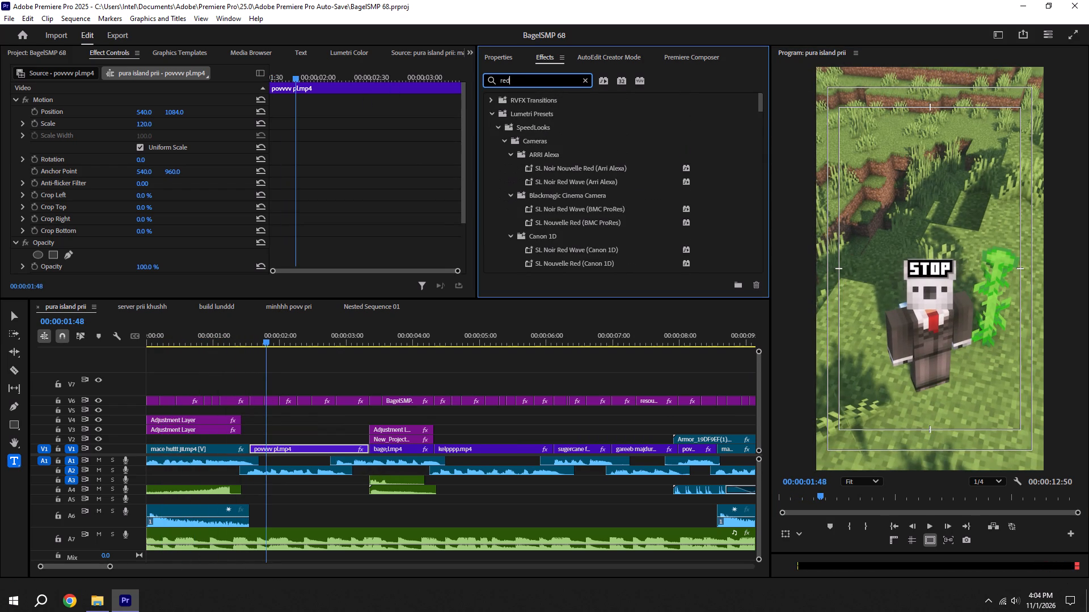
key(space)
text(flas)
scroll(623, 263, down, 5)
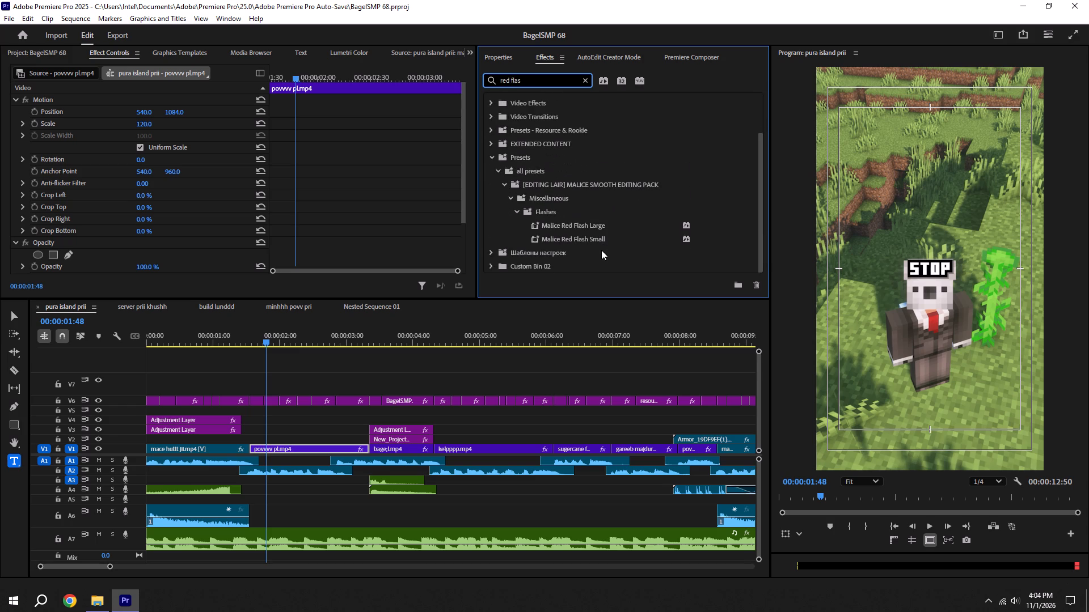
drag(579, 224, 176, 425)
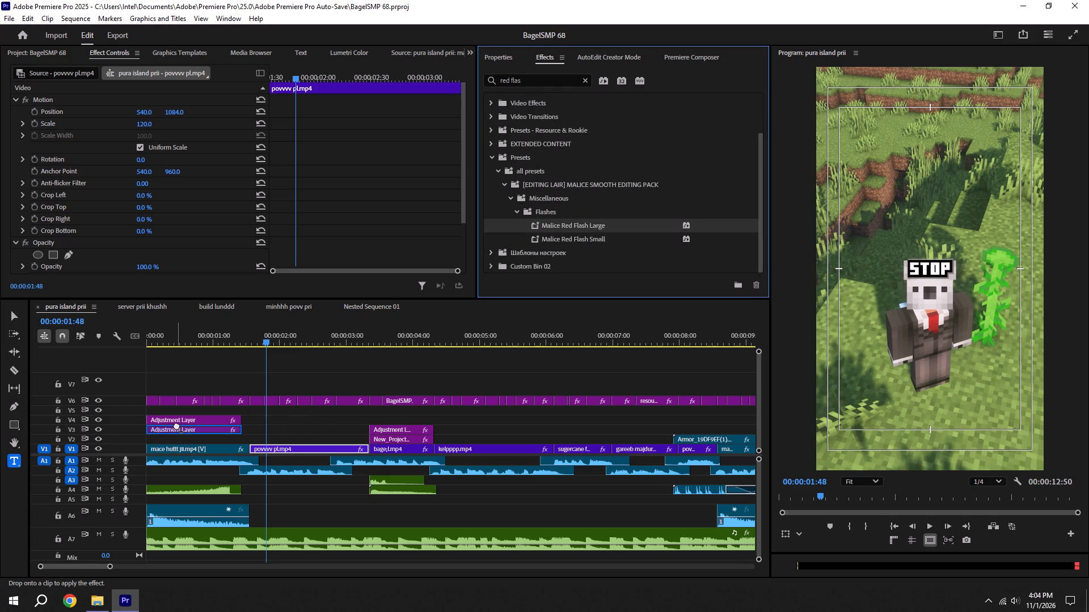
drag(176, 425, 176, 429)
drag(191, 333, 70, 336)
key(space)
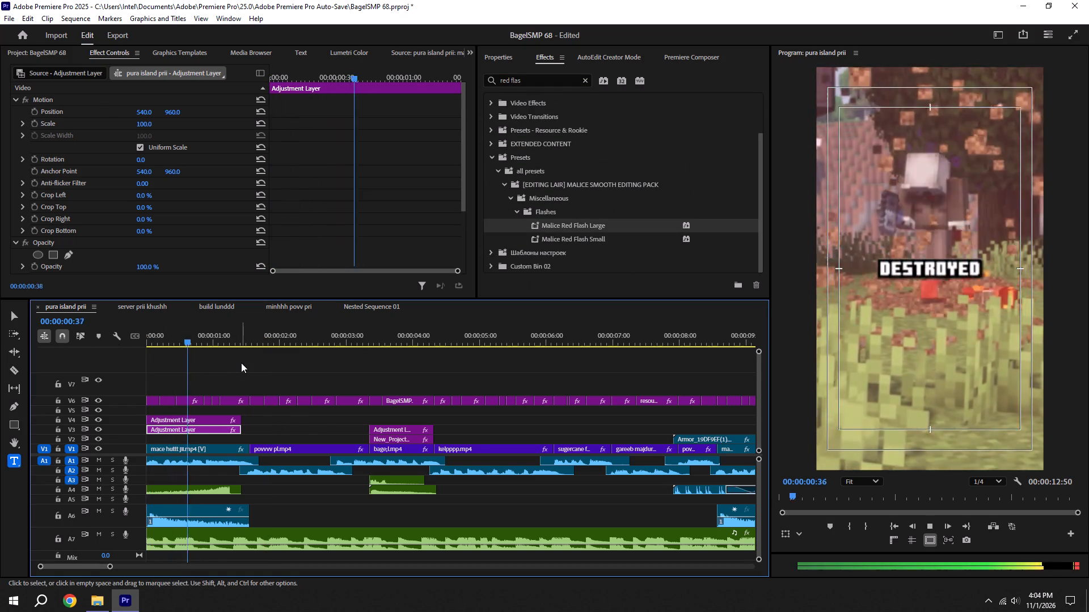
key(space)
drag(223, 337, 82, 334)
key(space)
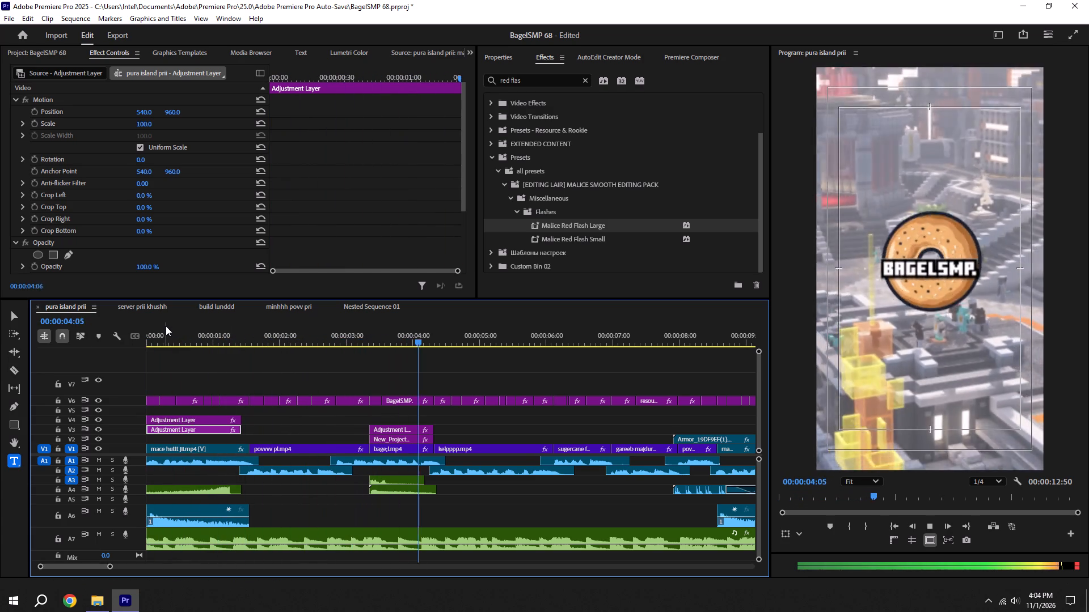
Add the Premiere Composer Starter Pack Zoom Out transition with sound at 00:00:03:21, where bagel.mp4 starts, save, and preview it.
shift+drag(361, 324, 376, 333)
click(699, 56)
click(539, 143)
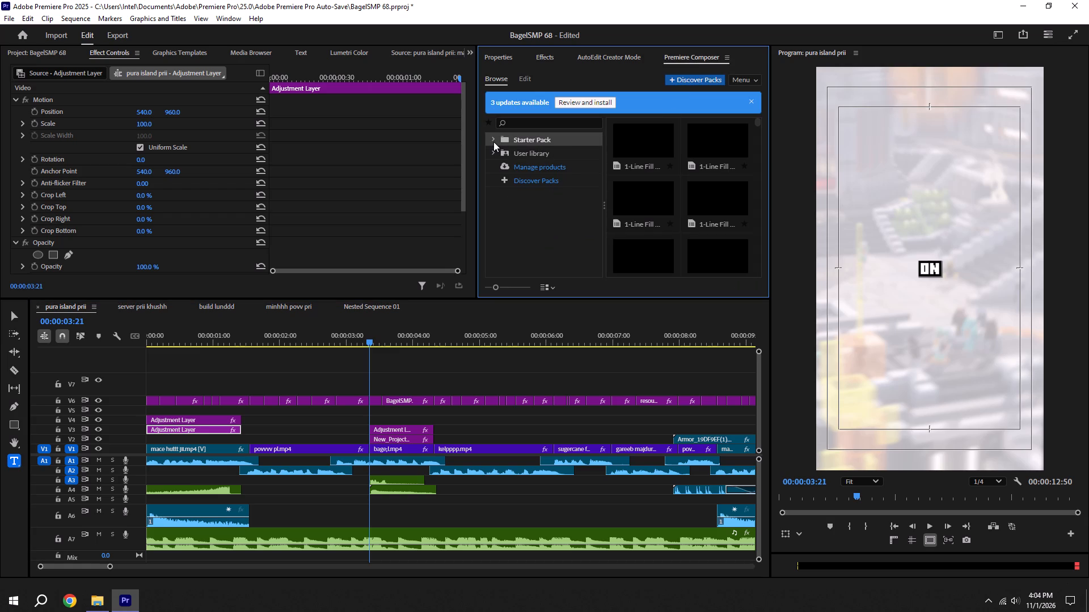
click(492, 141)
click(543, 178)
click(712, 154)
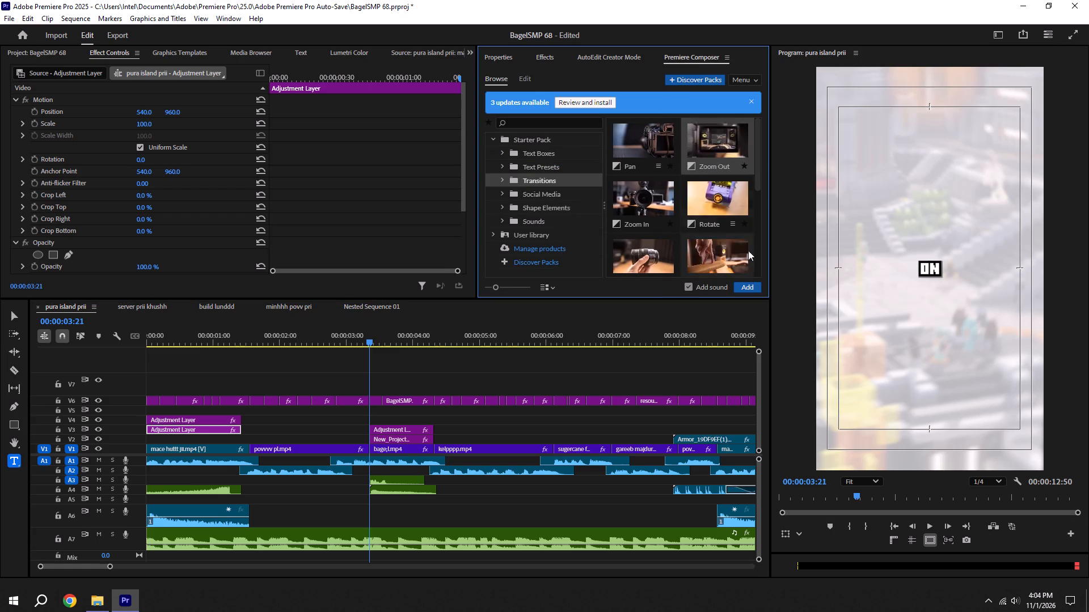
click(746, 285)
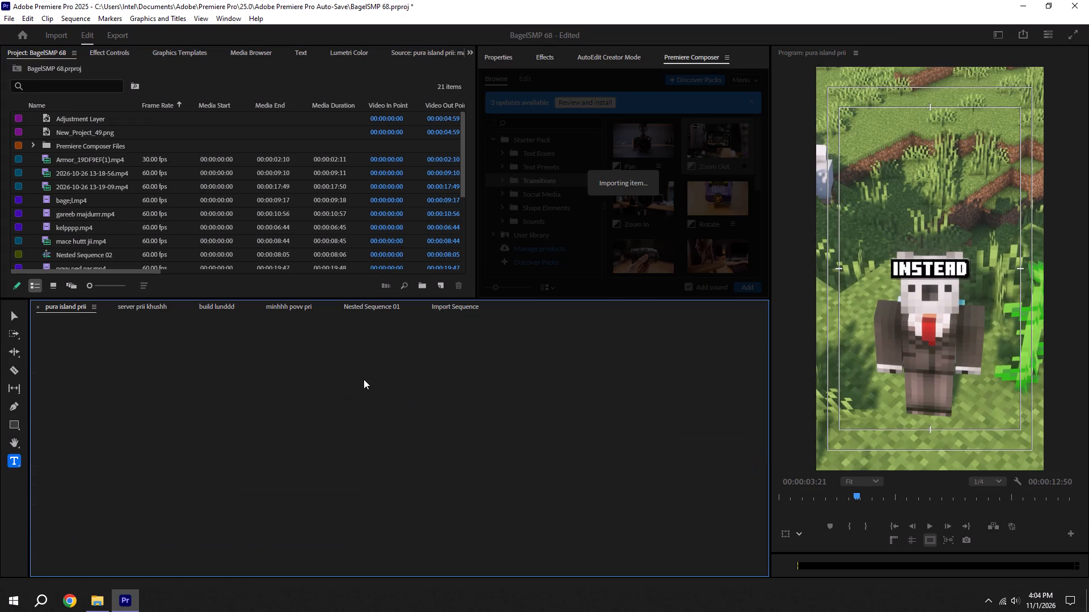
key(ctrl+s)
drag(337, 351, 274, 339)
drag(339, 332, 256, 329)
key(space)
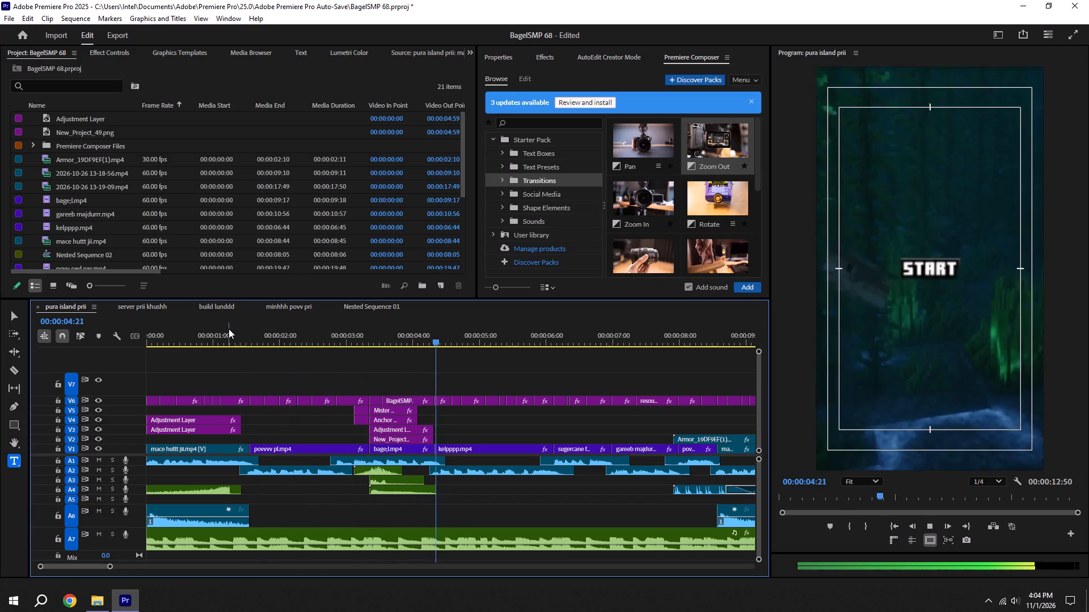
Add the Rotate CW transition with sound at 00:00:06:07, between kelpppp.mp4 and the sugarcane clip, and play onward to the end card.
key(space)
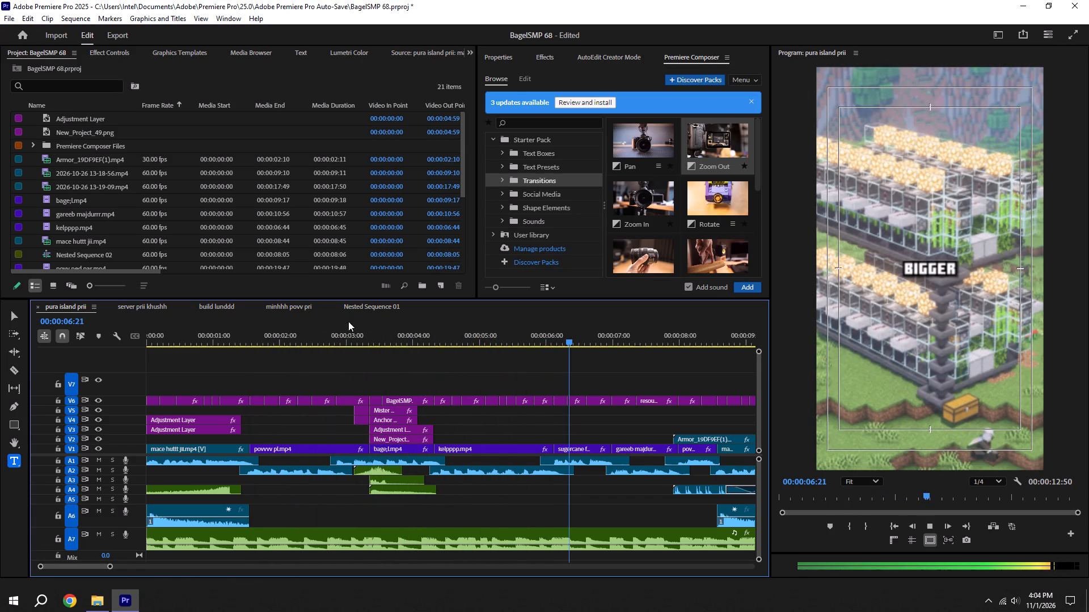
shift+click(560, 338)
click(720, 194)
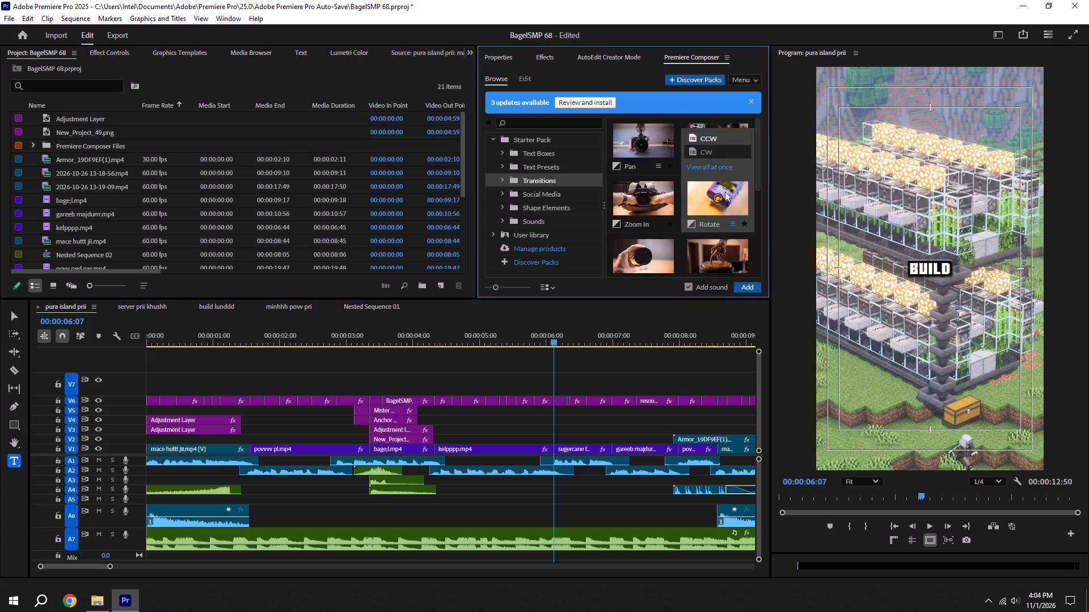
click(721, 147)
click(747, 287)
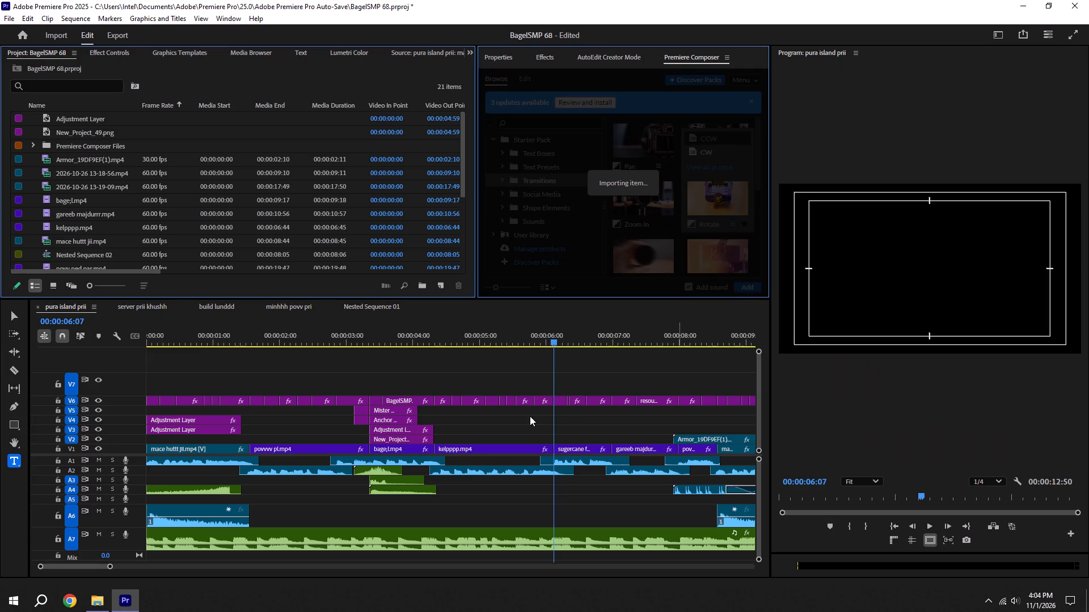
alt+scroll(551, 414, down, 5)
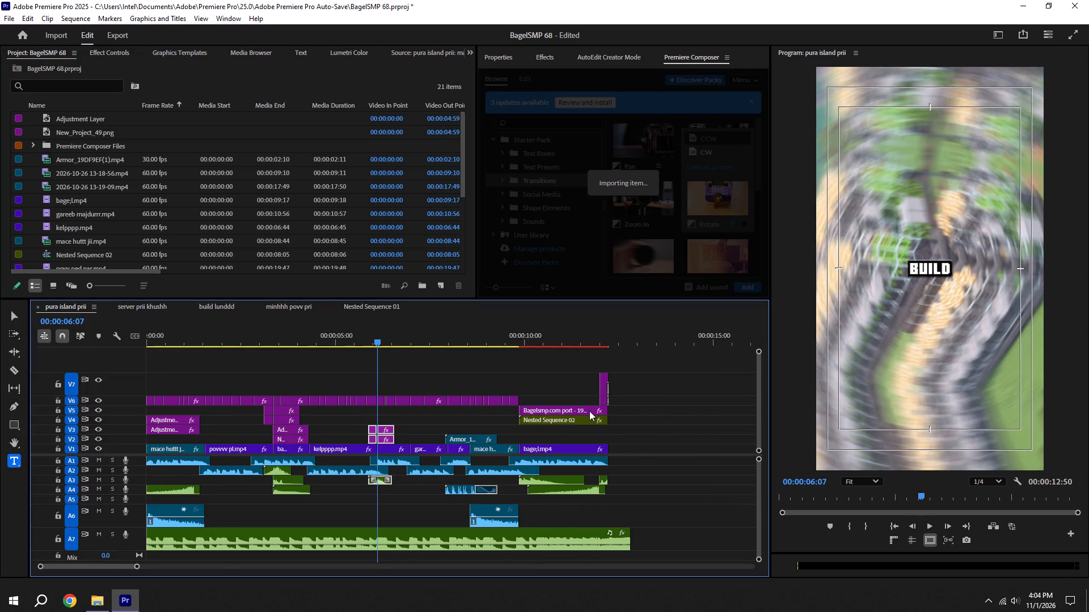
key(space)
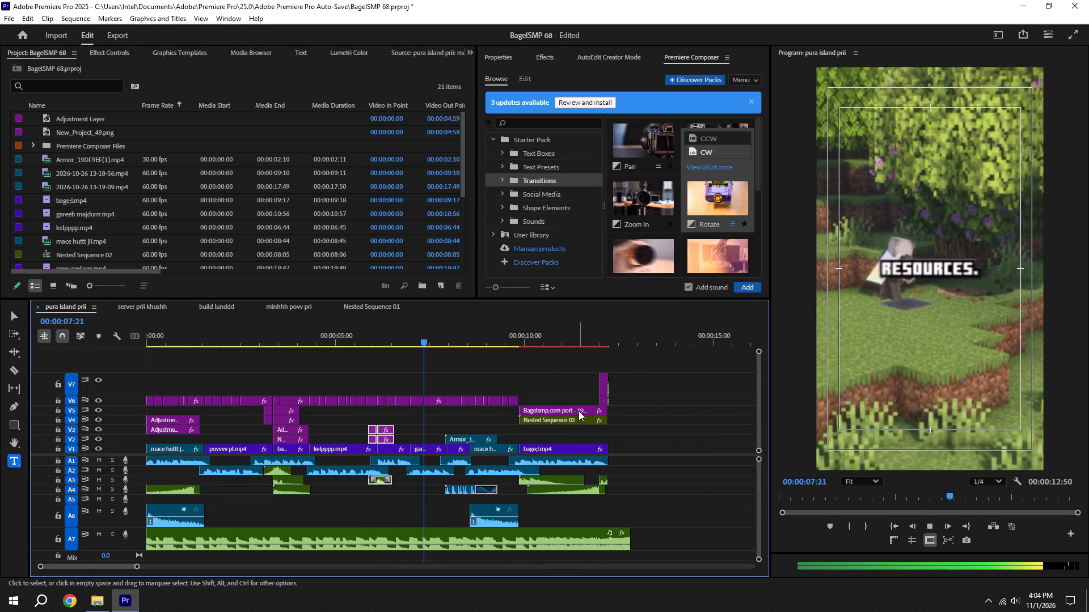
key(space)
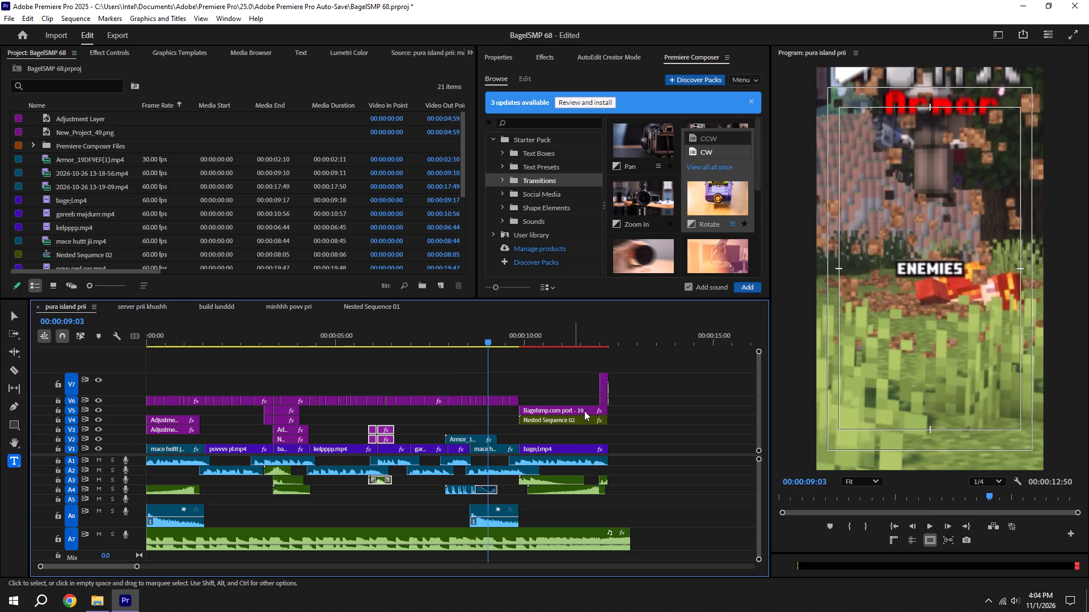
key(space)
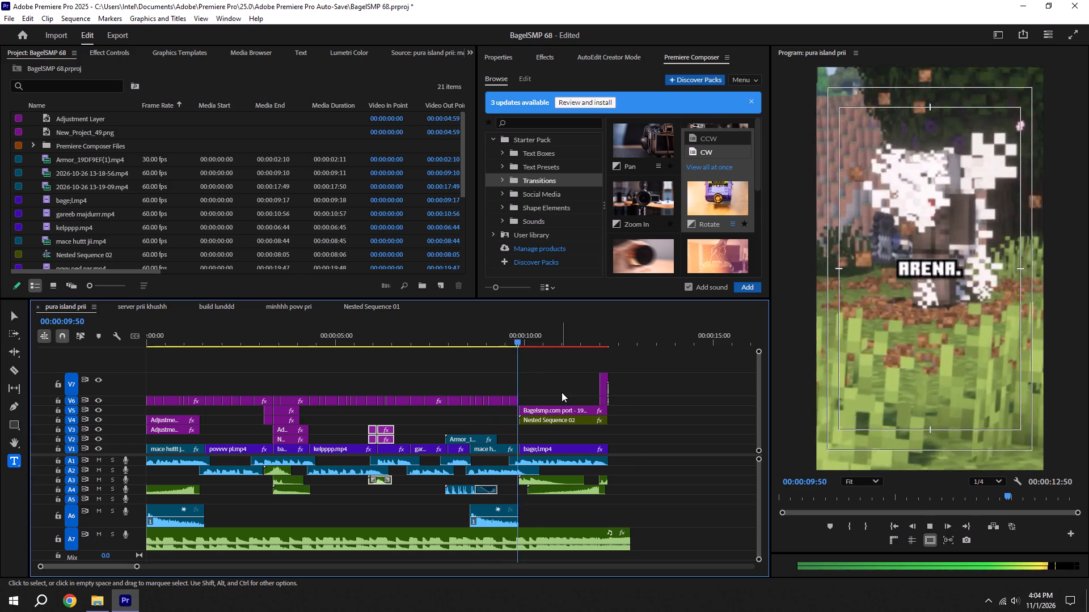
Move the end card's text, Nested Sequence 02 and closing overlays down two tracks, with the nest on V2, and save.
shift+click(544, 348)
shift+drag(533, 337, 525, 337)
drag(554, 376, 626, 421)
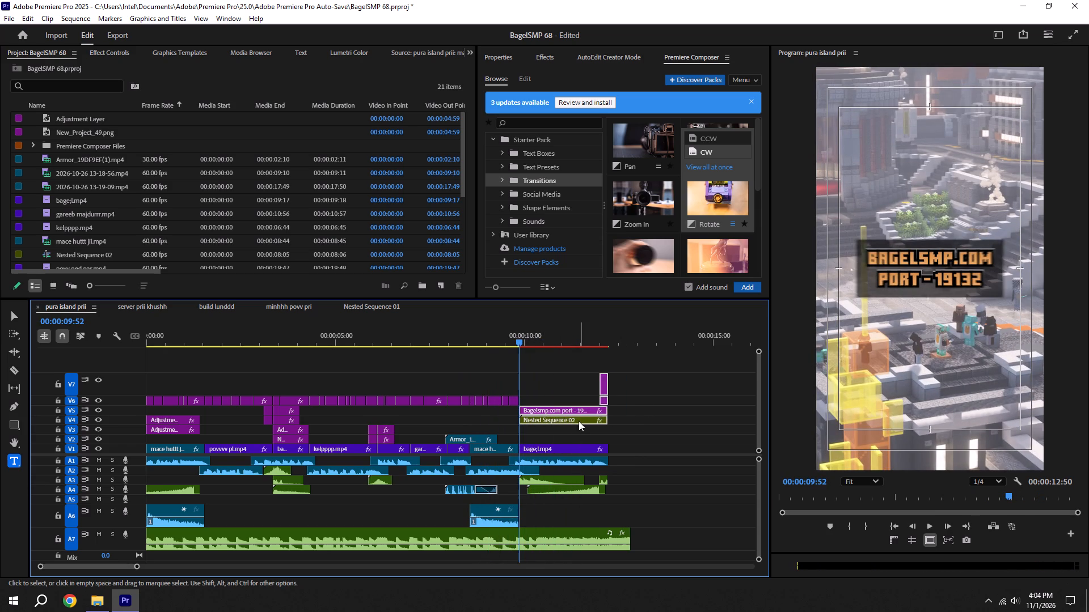
drag(560, 414, 558, 434)
click(543, 393)
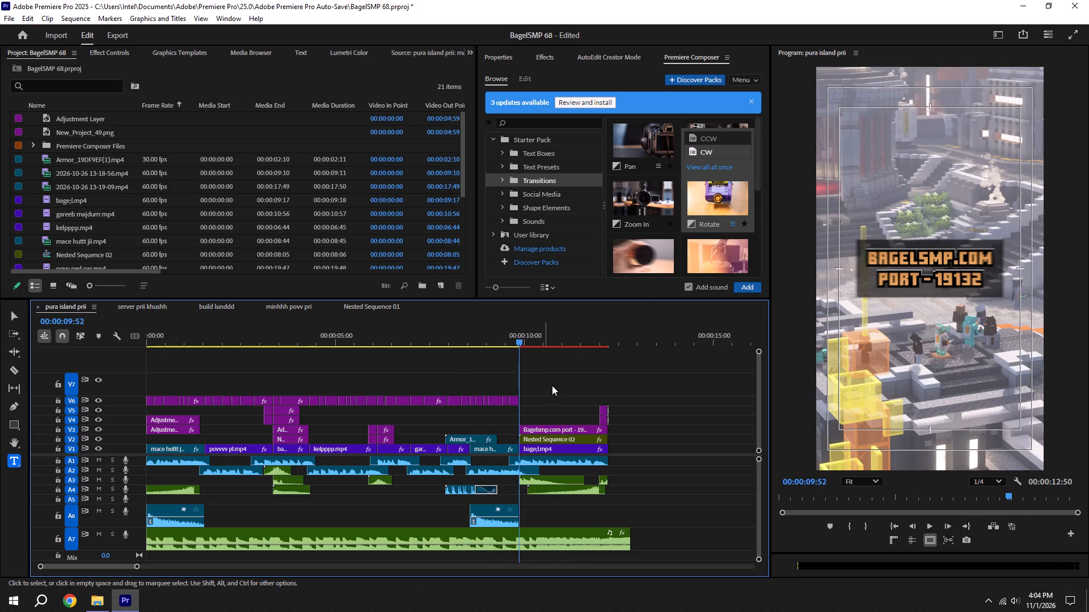
key(ctrl+s)
Add the Zoom Out transition with sound at 00:00:09:52, where the end card starts, and save the project.
click(653, 139)
click(720, 139)
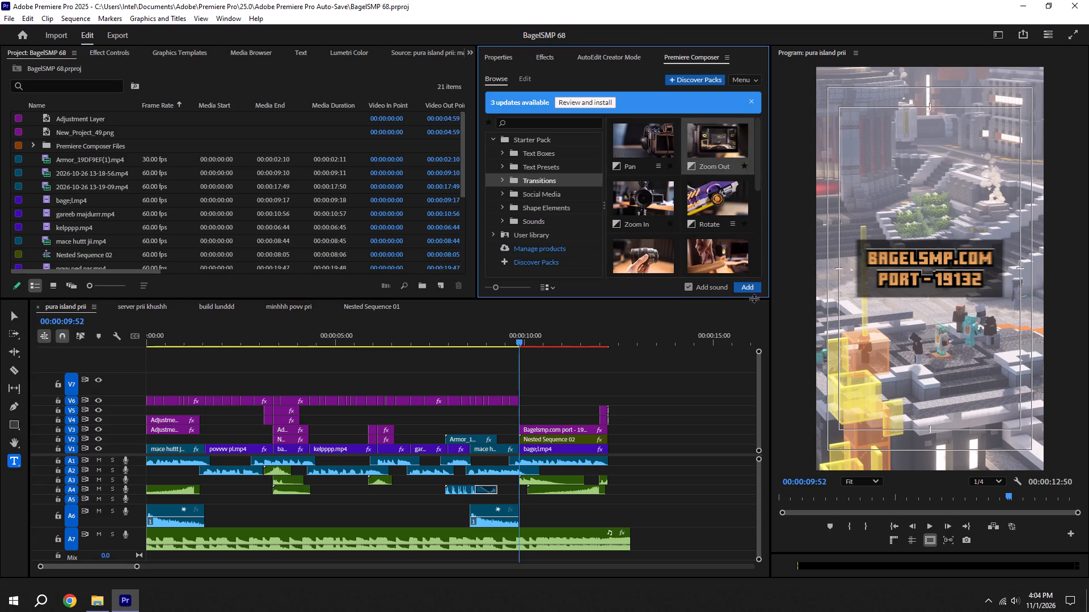
click(748, 284)
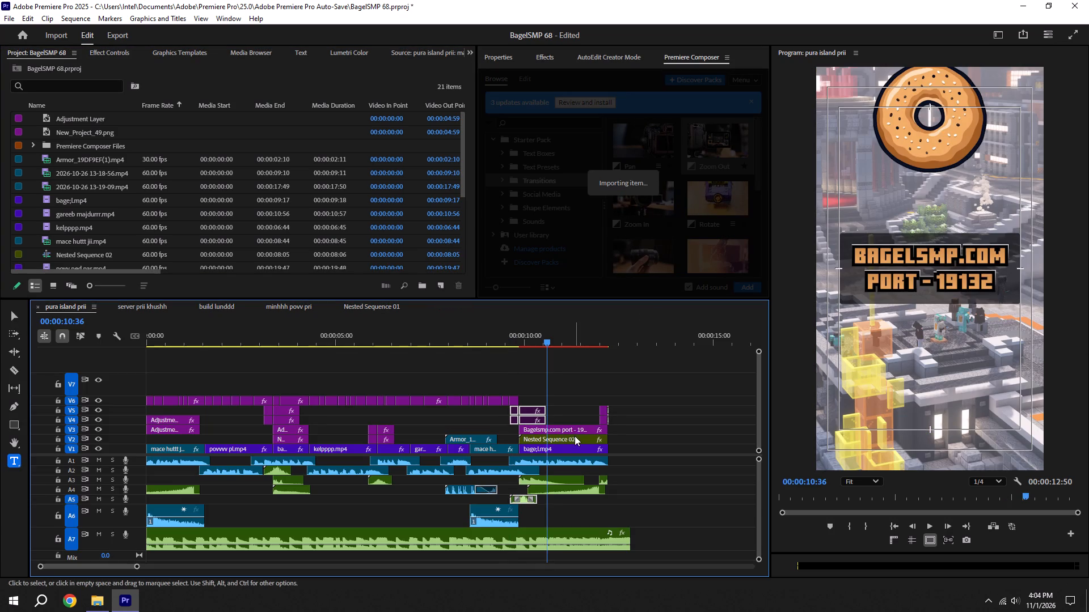
key(ctrl+s)
drag(499, 346, 478, 345)
alt+scroll(488, 388, down, 6)
key(ctrl+s)
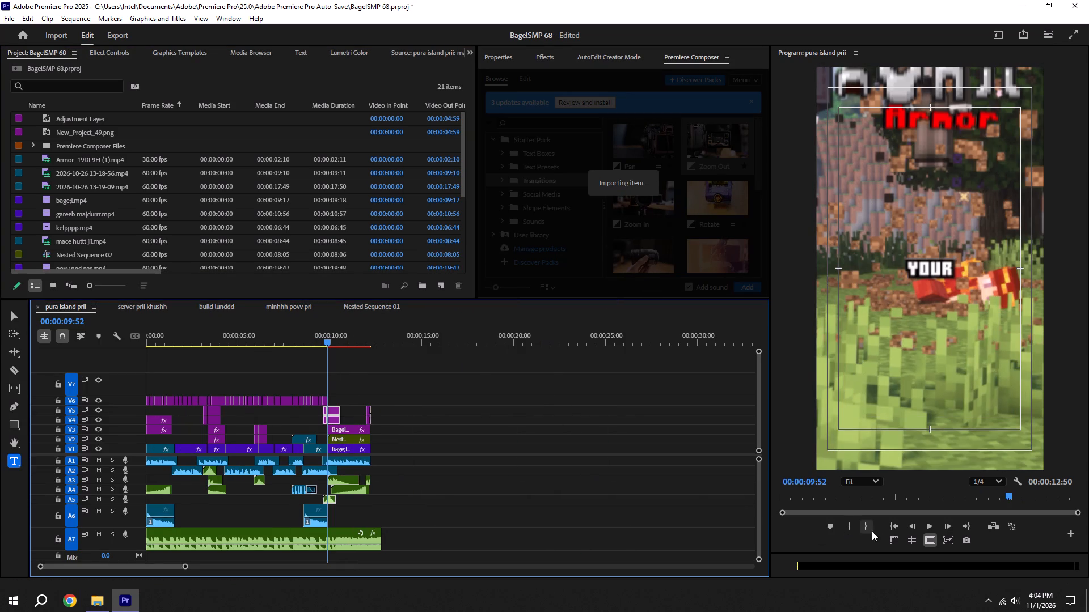
Play the whole sequence from the start to check the added transitions and the end card.
click(897, 524)
key(space)
alt+scroll(442, 478, down, 3)
scroll(405, 481, up, 15)
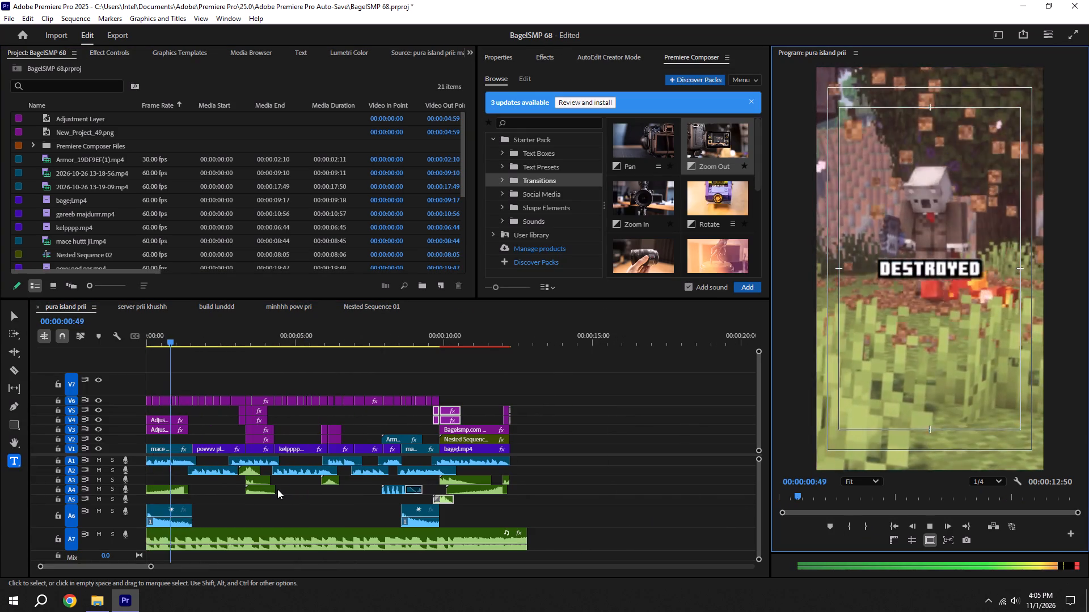
scroll(277, 489, up, 8)
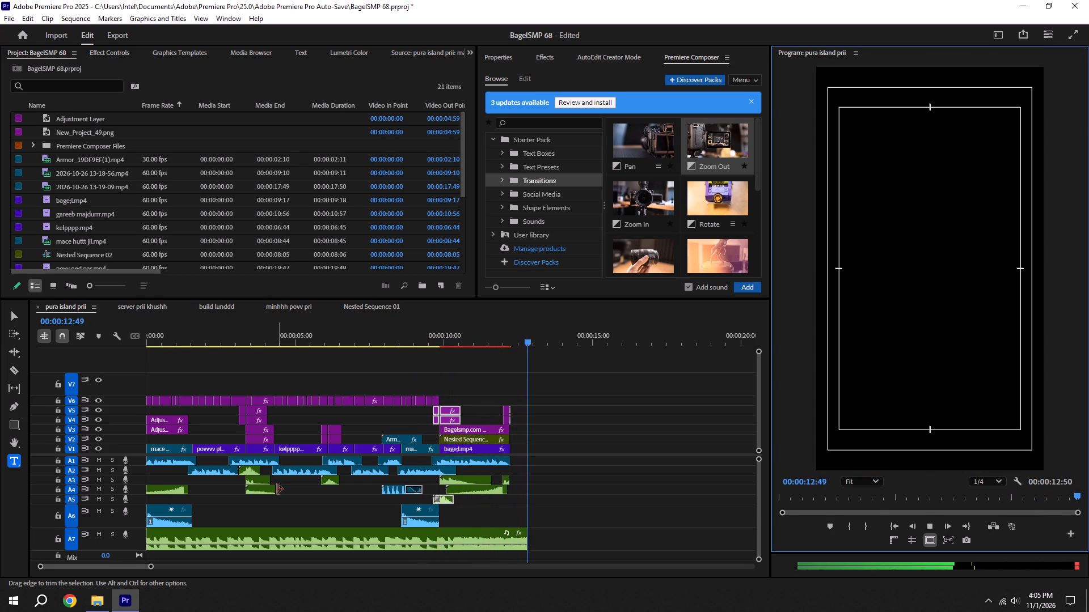
key(space)
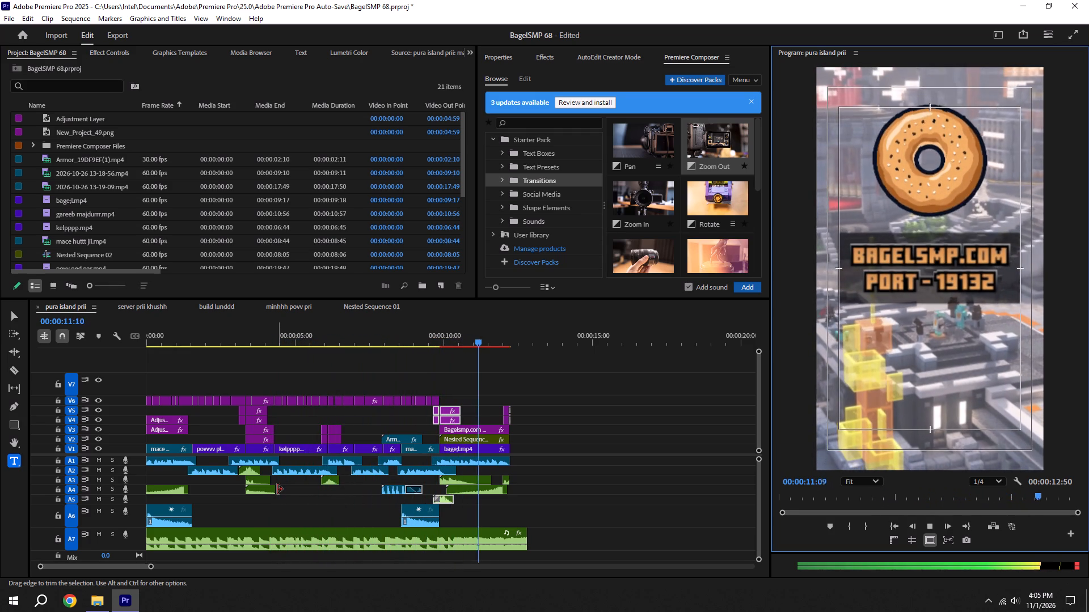
key(space)
Search the effects for "pop" presets for the Bagelsmp.com port - 19132 end card text, and save the project.
click(474, 428)
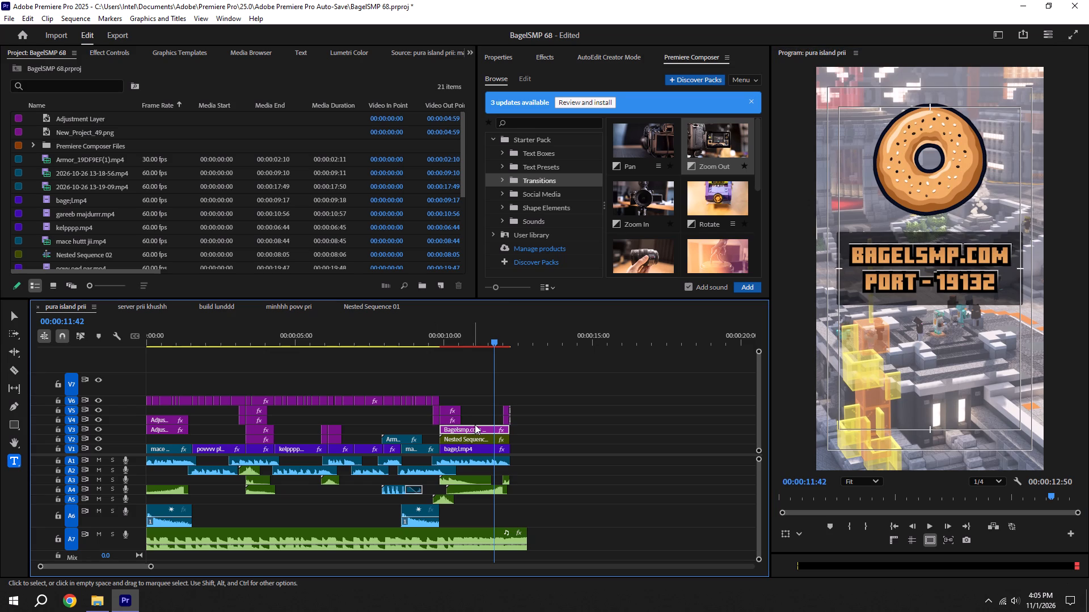
click(546, 54)
drag(541, 78, 426, 79)
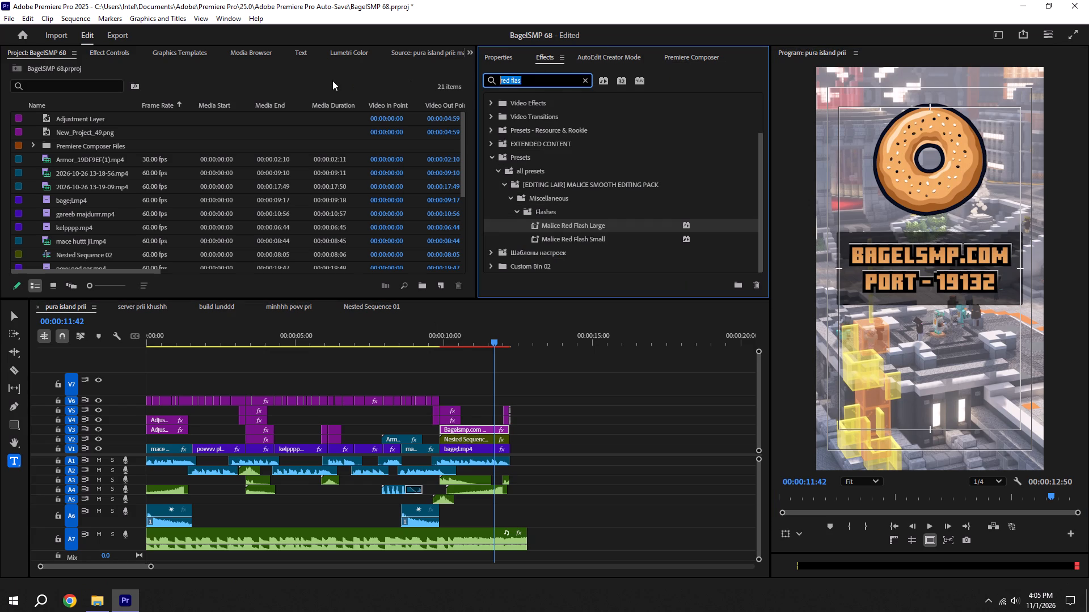
key(BackSpace)
text(pop)
key(ctrl+s)
scroll(614, 183, down, 8)
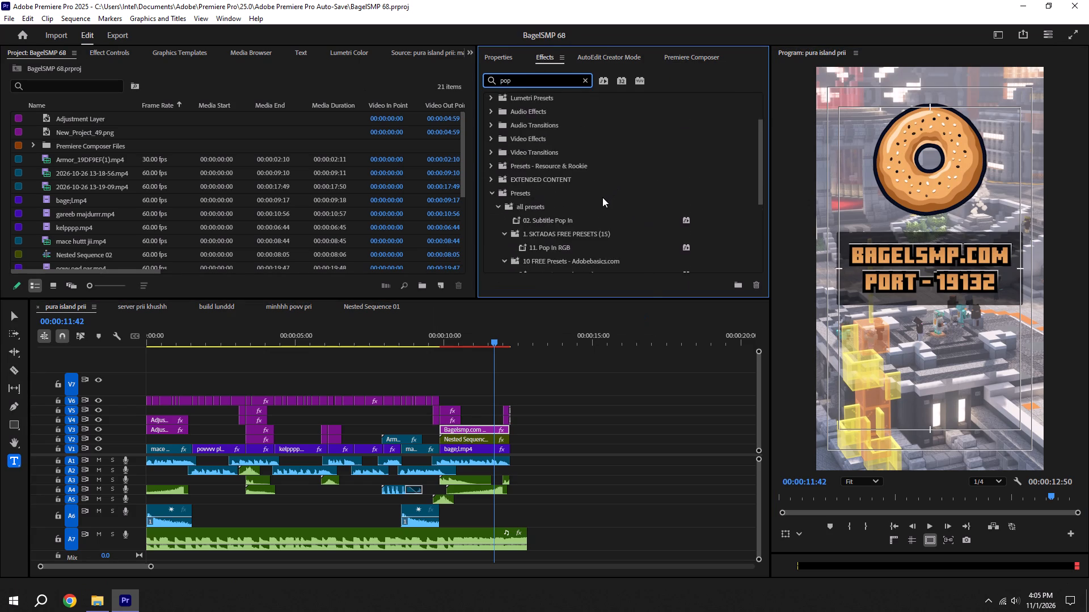
scroll(602, 197, down, 3)
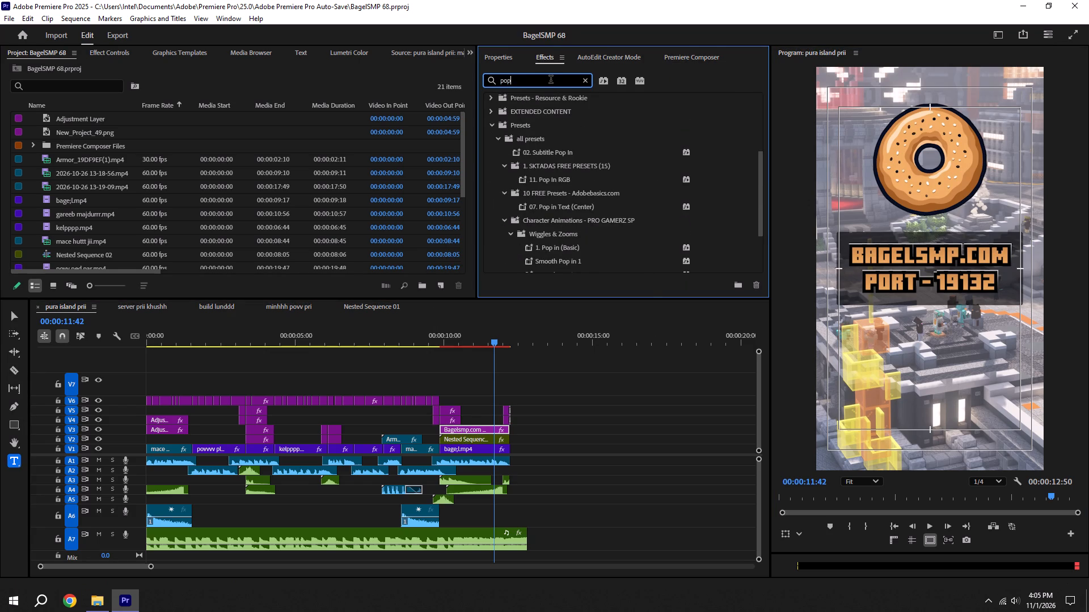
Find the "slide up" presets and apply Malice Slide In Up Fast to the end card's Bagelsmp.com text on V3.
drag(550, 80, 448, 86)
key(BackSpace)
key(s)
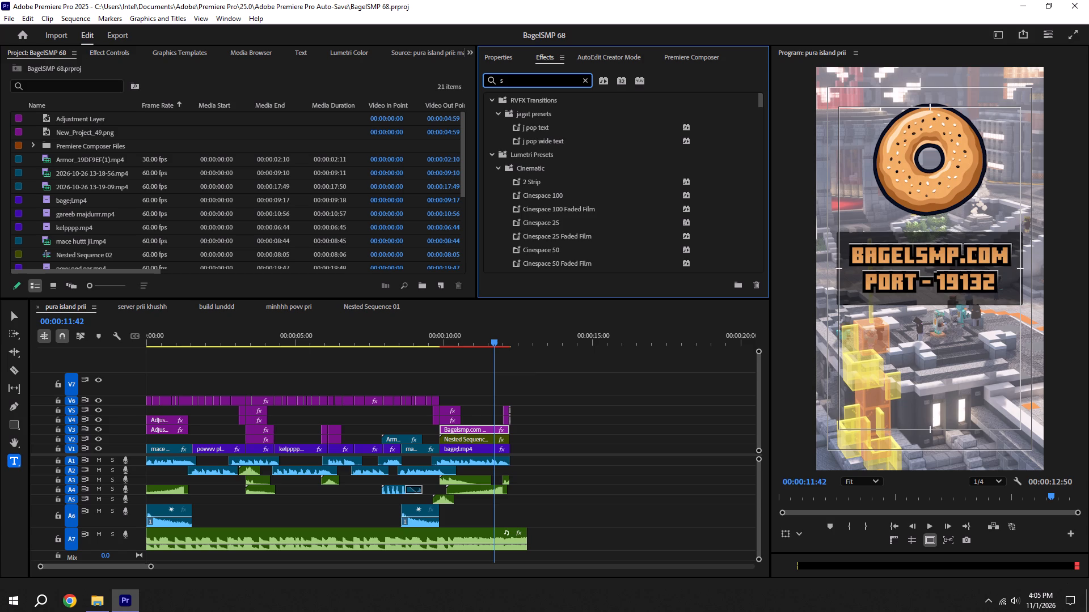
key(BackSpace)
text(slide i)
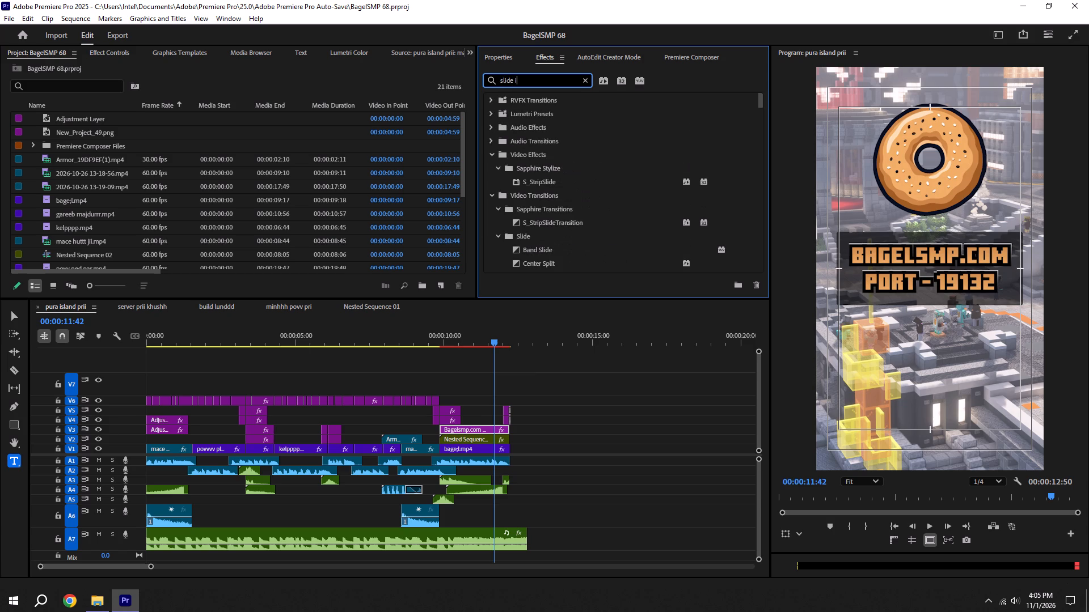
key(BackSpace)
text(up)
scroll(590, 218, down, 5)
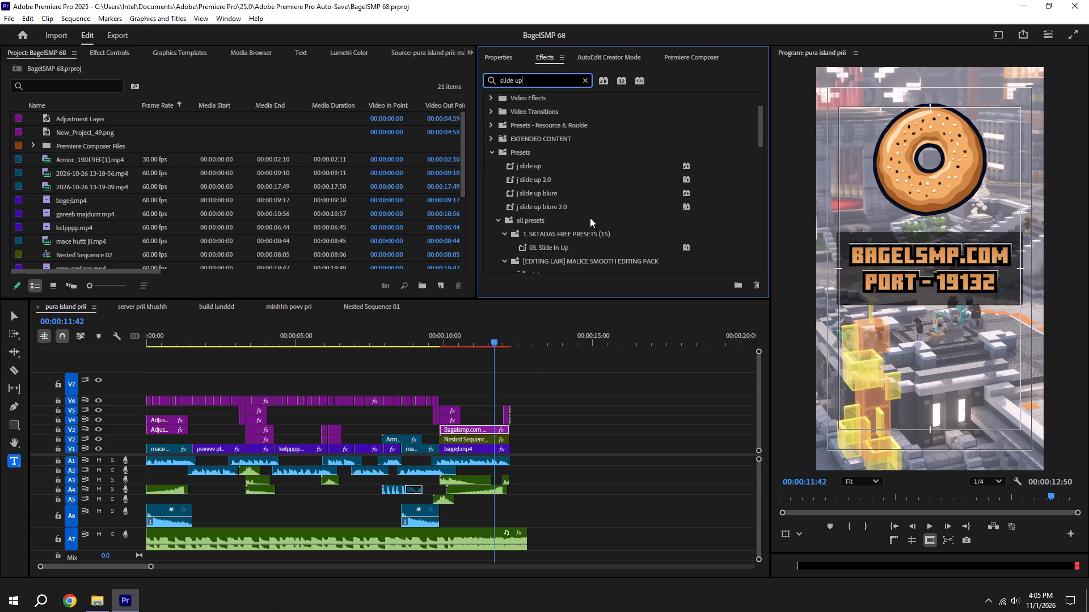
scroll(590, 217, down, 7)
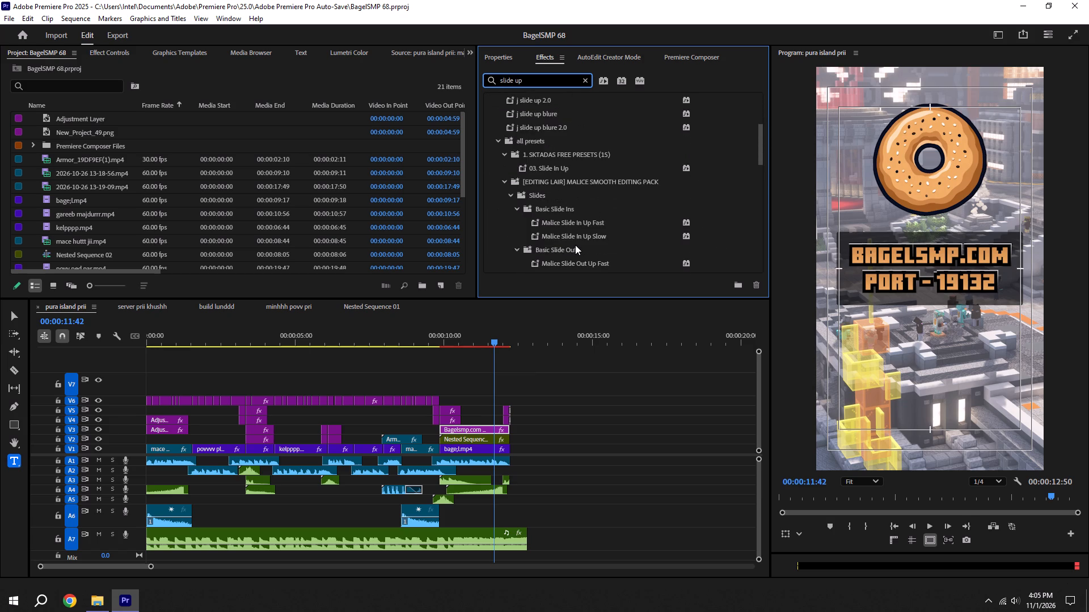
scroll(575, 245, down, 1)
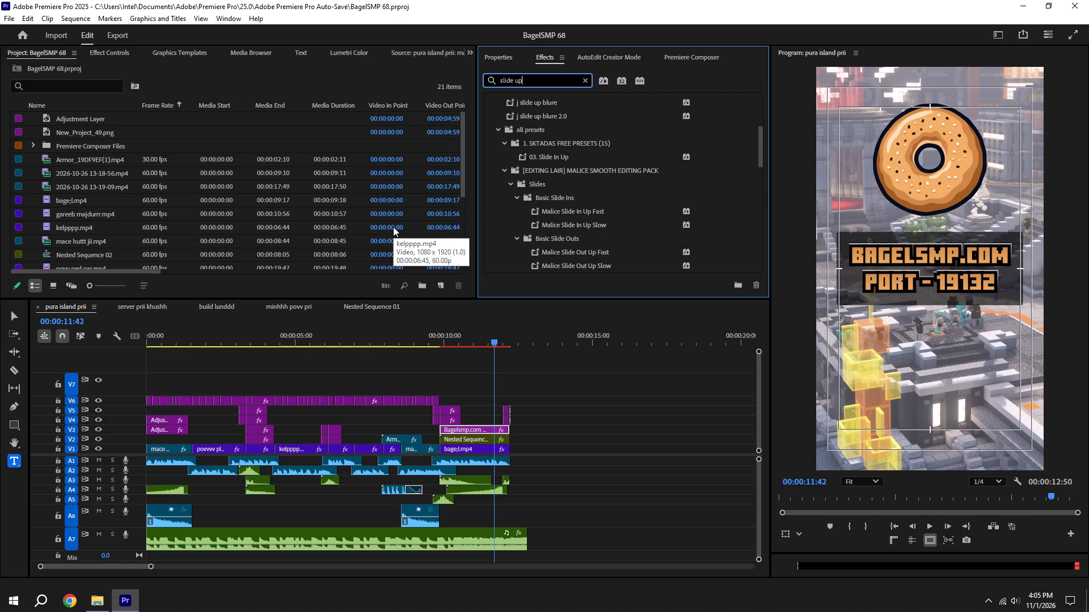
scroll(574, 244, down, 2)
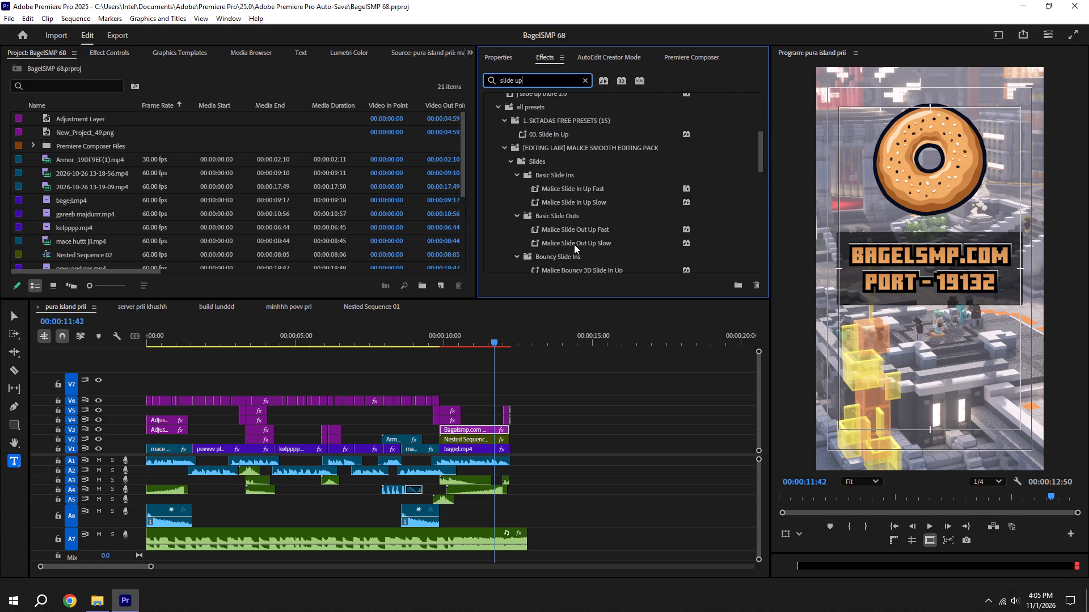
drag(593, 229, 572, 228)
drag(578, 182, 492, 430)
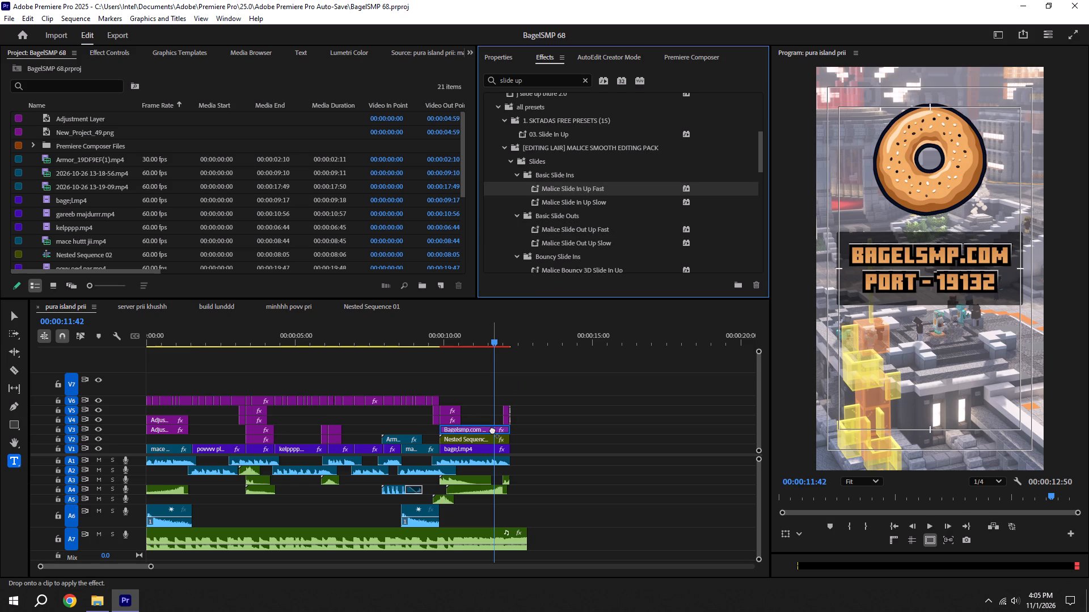
Play the end card to check its text animation, save, and briefly play the sequence's opening.
shift+click(440, 333)
key(space)
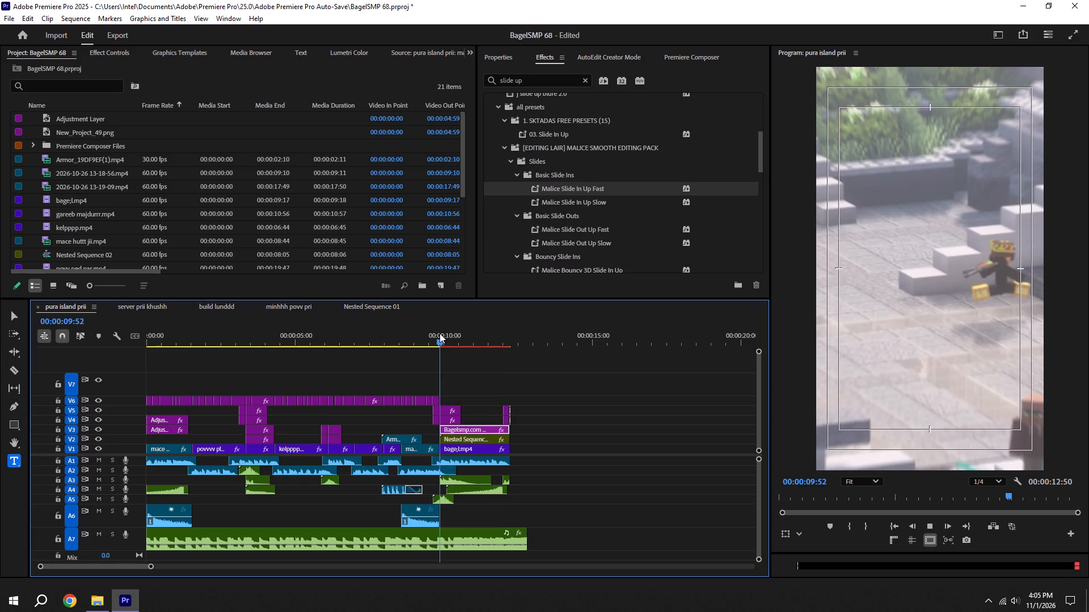
key(space)
key(ctrl+s)
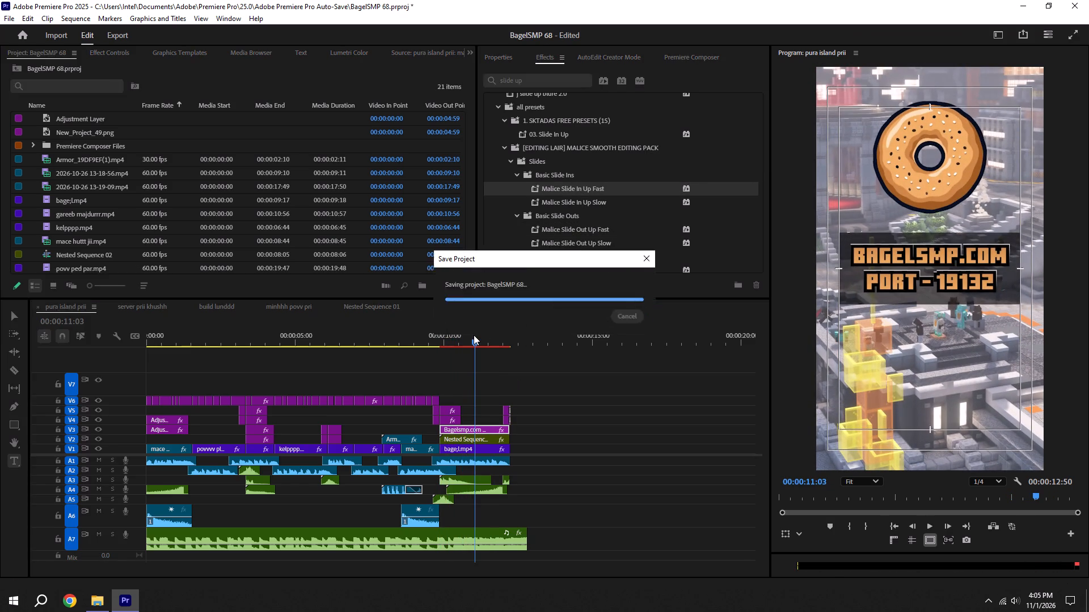
key(space)
key(ctrl+s)
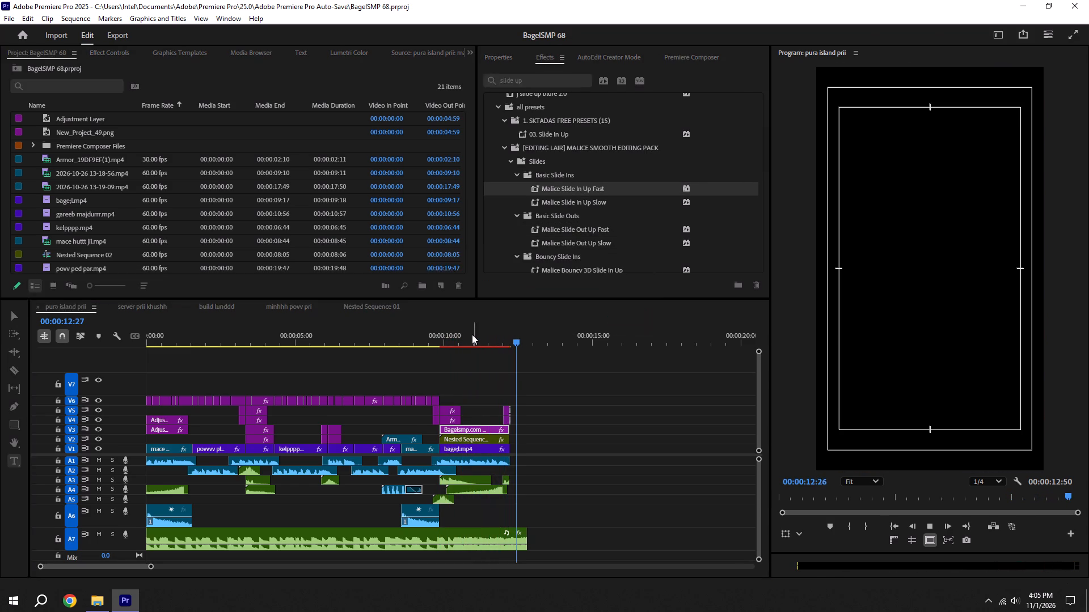
drag(425, 331, 420, 331)
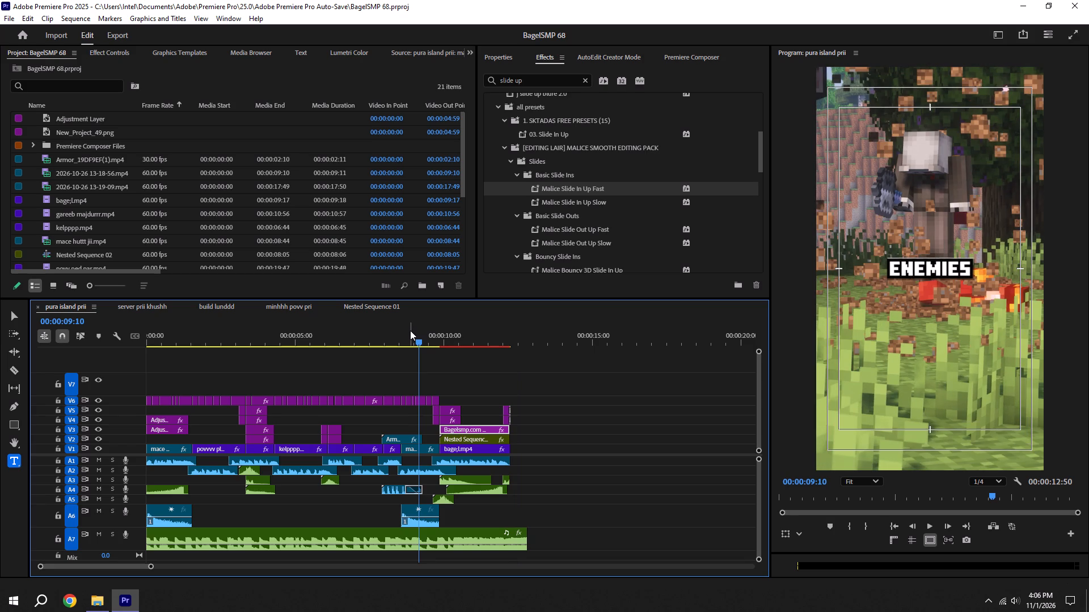
key(space)
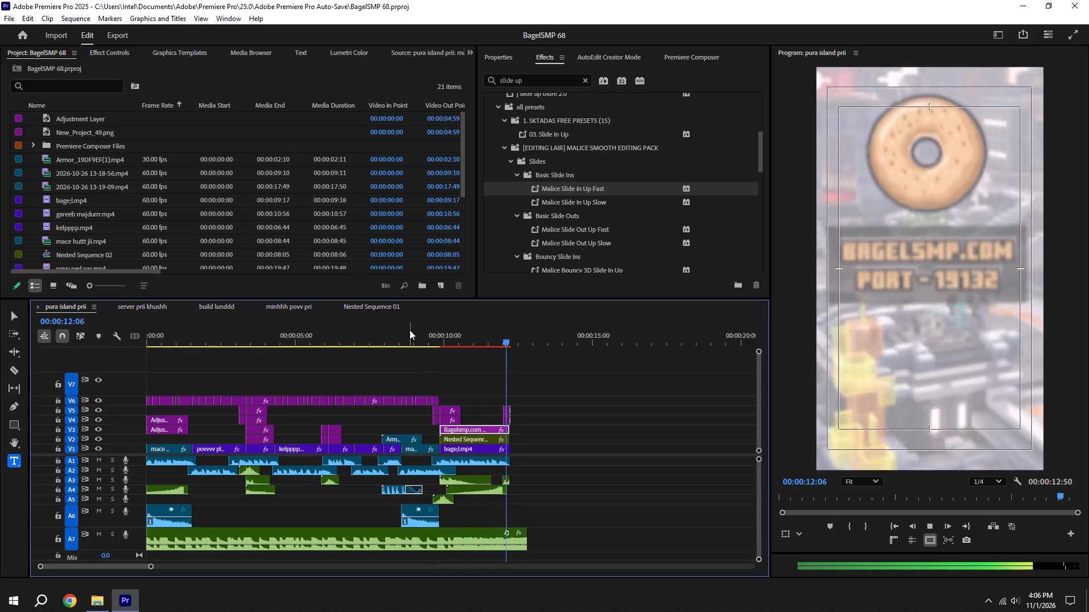
key(ctrl+s)
key(space)
alt+scroll(570, 415, down, 4)
key(ctrl+s)
click(887, 525)
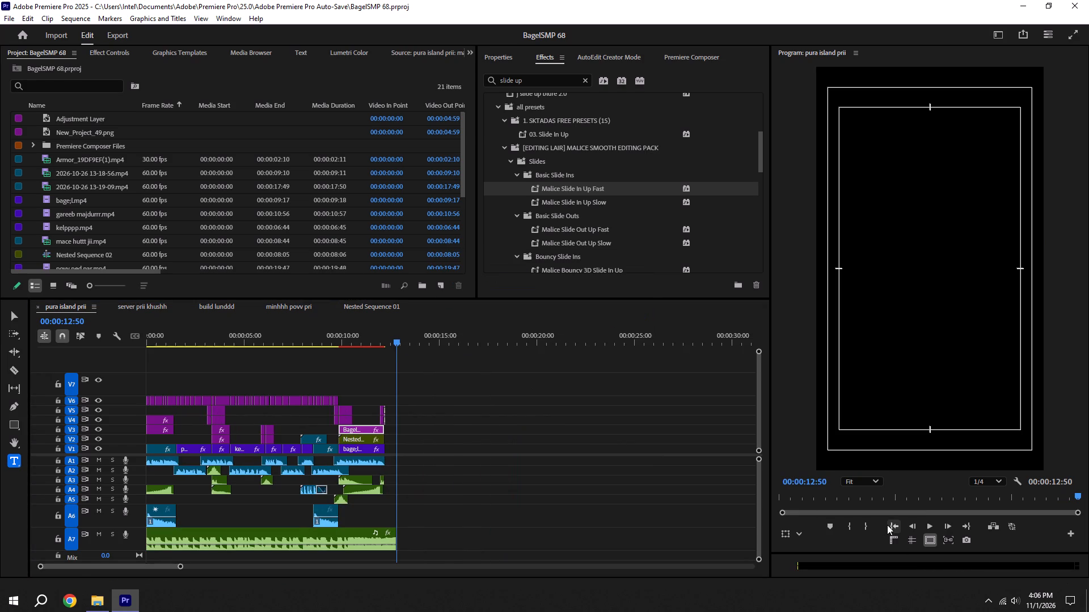
key(space)
key(space)
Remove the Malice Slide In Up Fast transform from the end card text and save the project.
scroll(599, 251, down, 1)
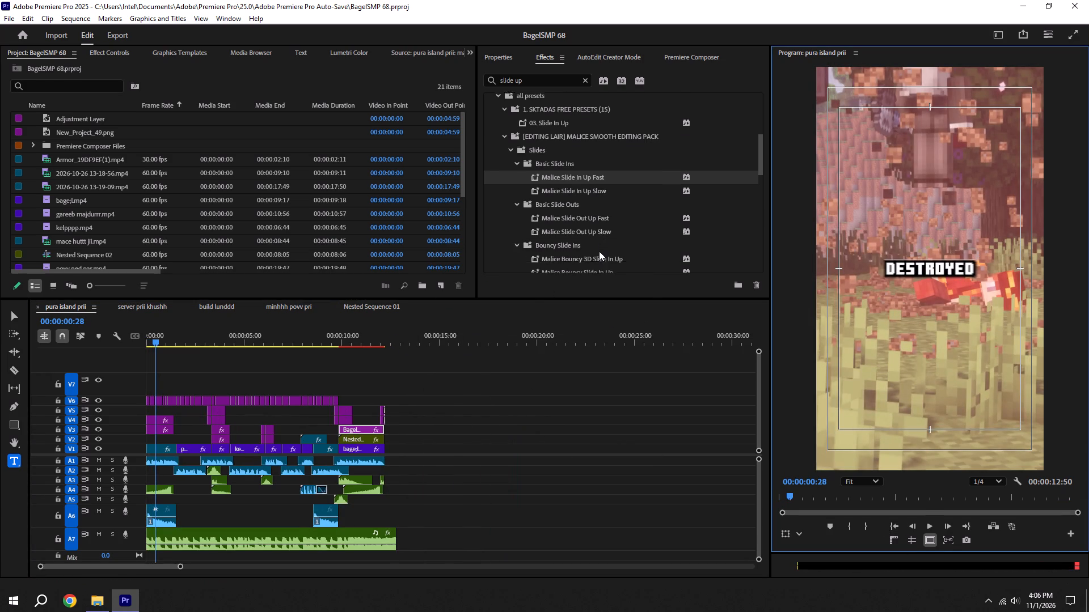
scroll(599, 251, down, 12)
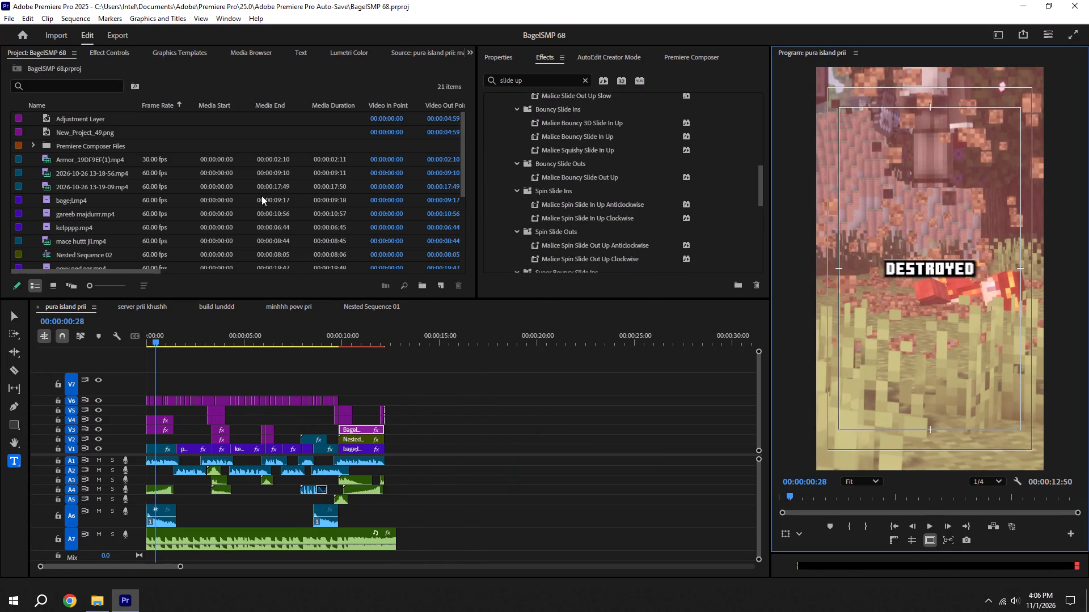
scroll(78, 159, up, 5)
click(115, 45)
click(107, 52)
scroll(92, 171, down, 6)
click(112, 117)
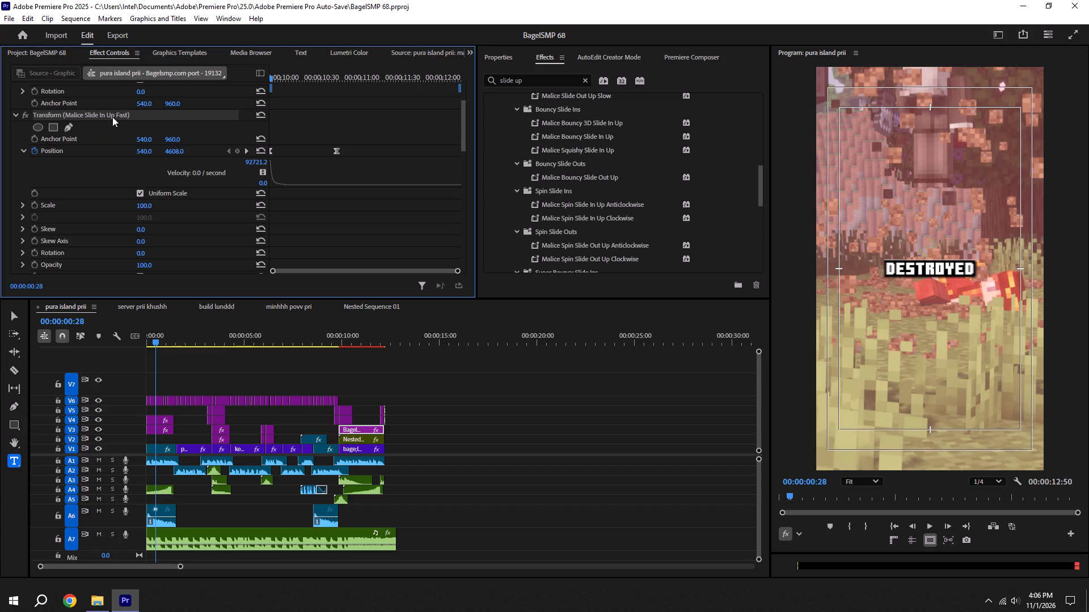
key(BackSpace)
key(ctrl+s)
Apply the Malice Spin Slide In Up Anticlockwise preset to the end card text on V3, preview it, and save.
scroll(133, 126, down, 1)
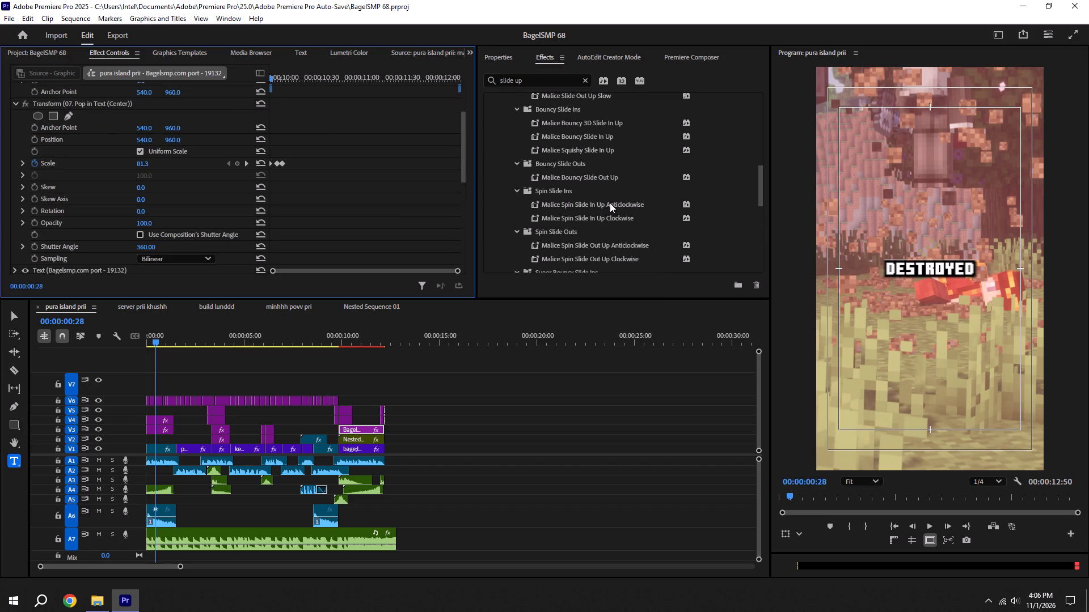
drag(610, 203, 354, 428)
click(328, 324)
key(space)
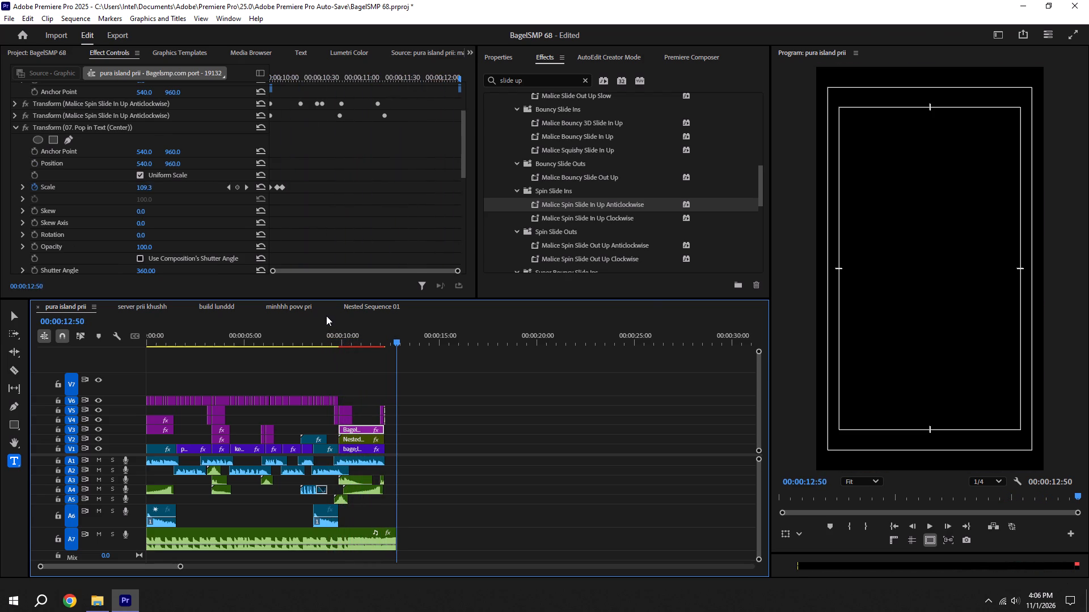
key(ctrl+s)
Replay from just before the end card through the sequence's end to check the text's spin-in, and save.
shift+drag(324, 321, 318, 326)
shift+click(314, 330)
key(space)
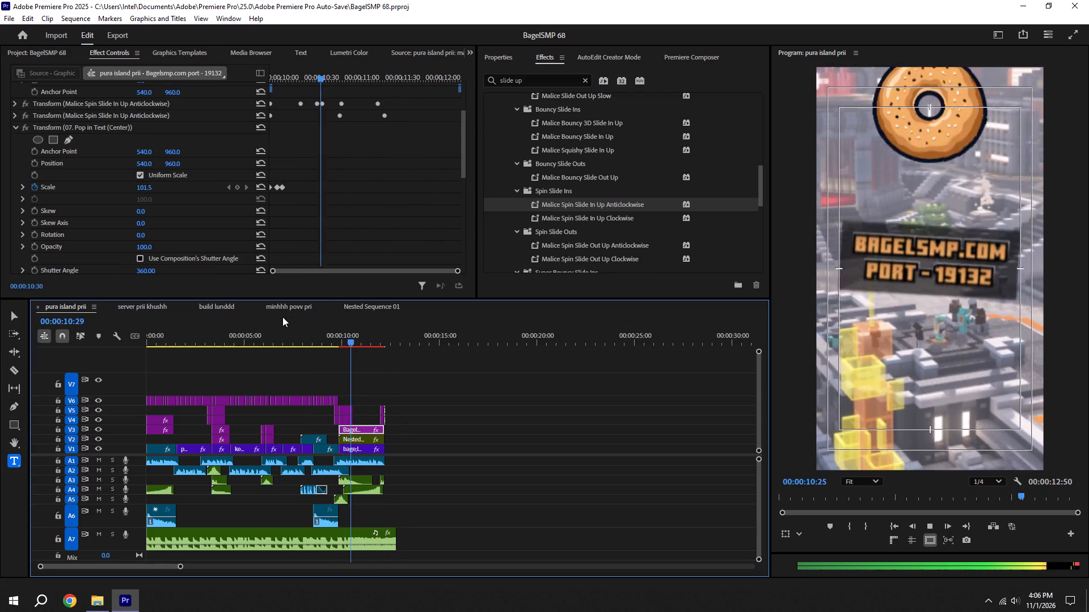
key(space)
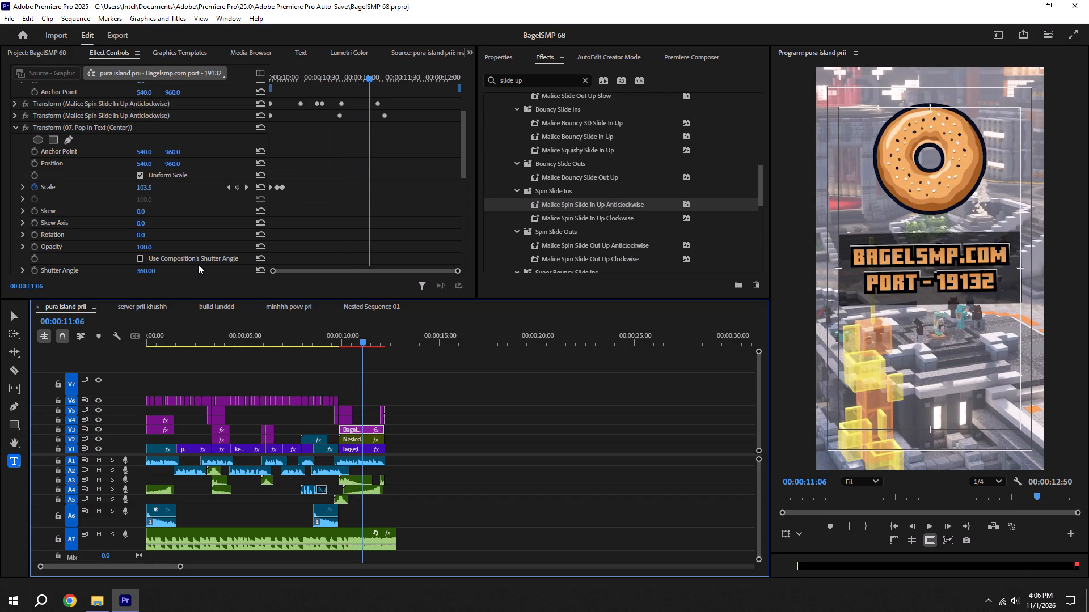
key(space)
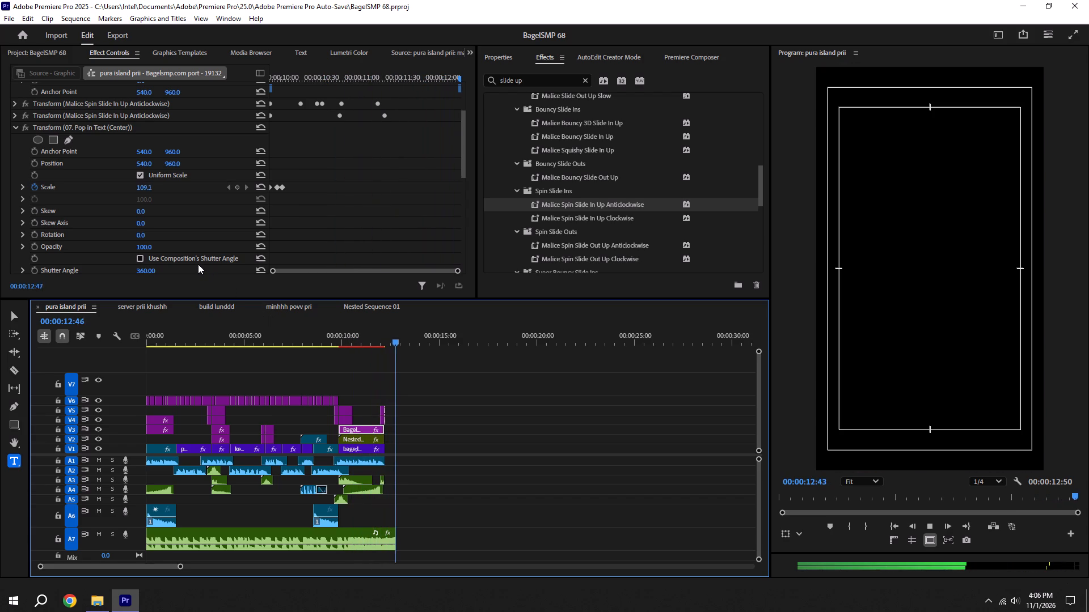
key(space)
key(ctrl+s)
Copy the popular-riser-metallic sound effect from the opening on A4 onto A5 beneath kelpppp.mp4.
click(544, 426)
key(space)
alt+scroll(402, 447, up, 10)
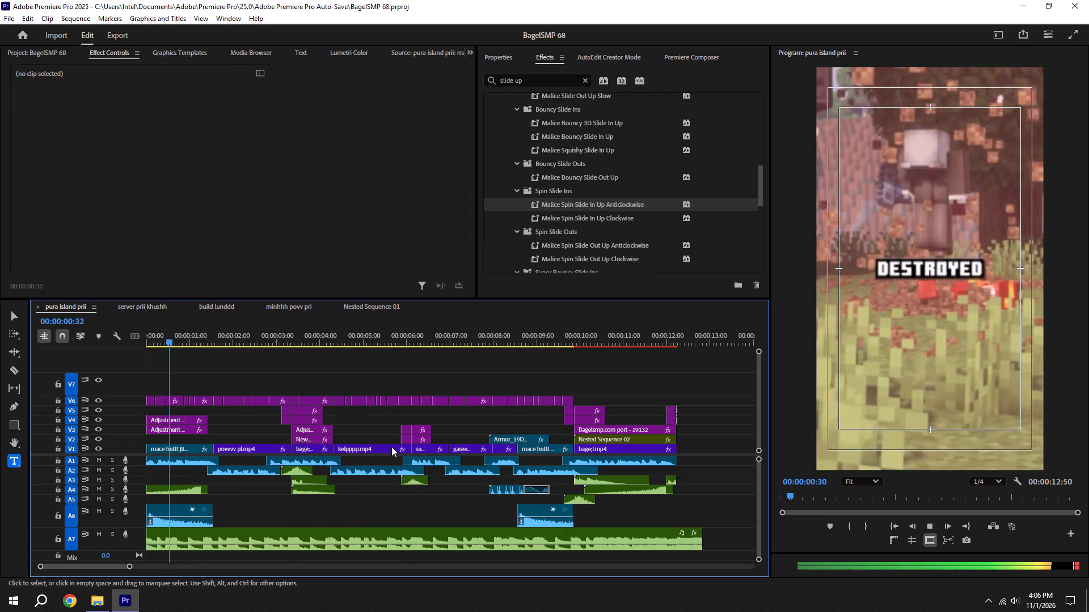
alt+scroll(391, 447, up, 1)
key(space)
alt+drag(181, 489, 292, 503)
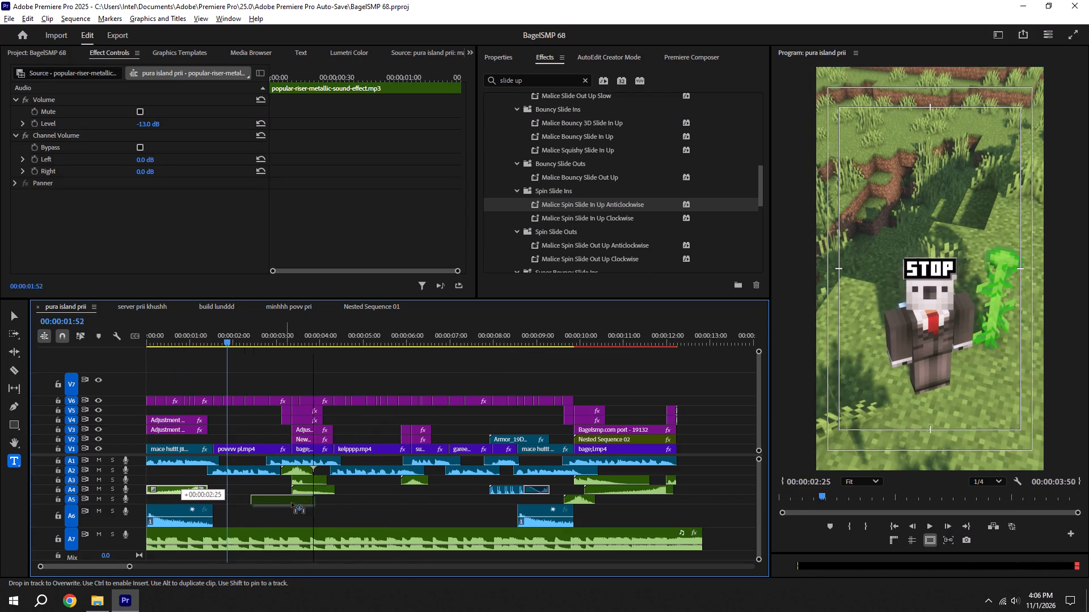
alt+drag(292, 503, 343, 500)
Shift the copied riser along A5 to start at 00:00:05:00, leading into the sugarcane clip, then save and preview it.
key(space)
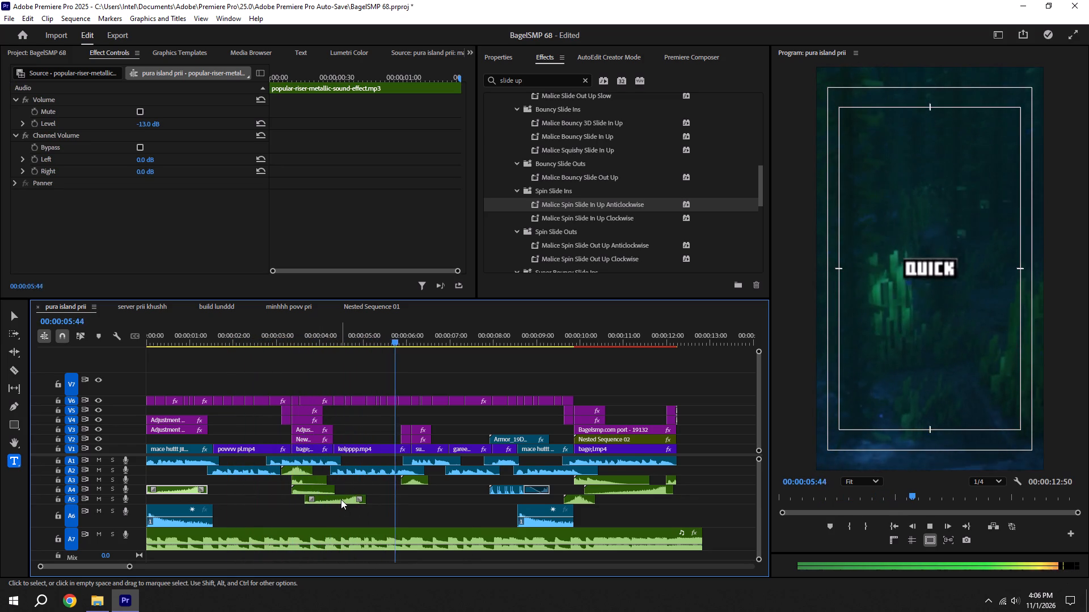
key(space)
drag(341, 499, 368, 499)
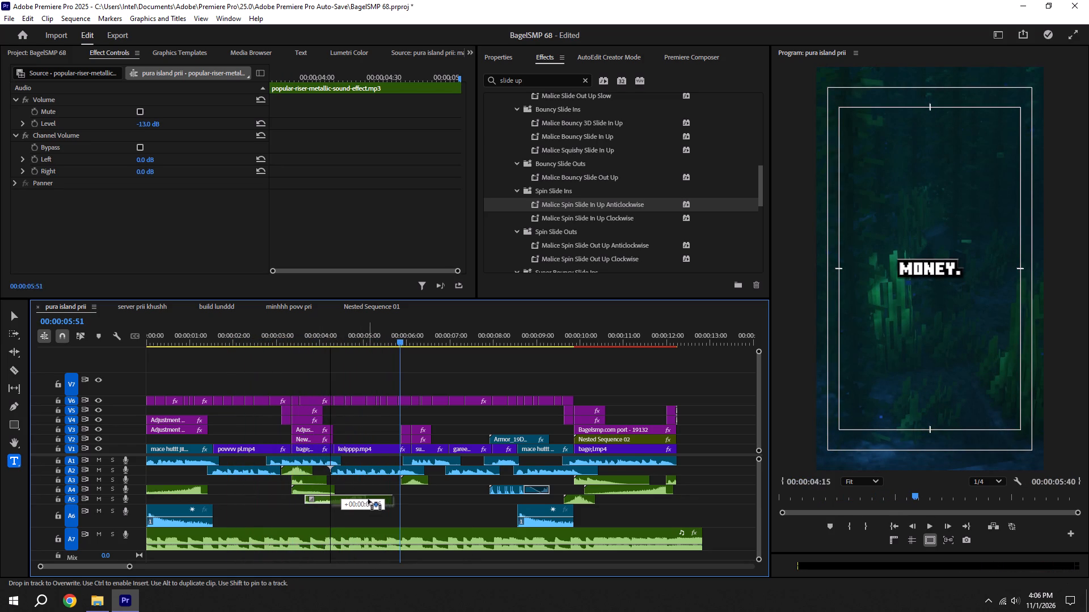
drag(368, 499, 371, 499)
key(ctrl+s)
click(332, 334)
key(space)
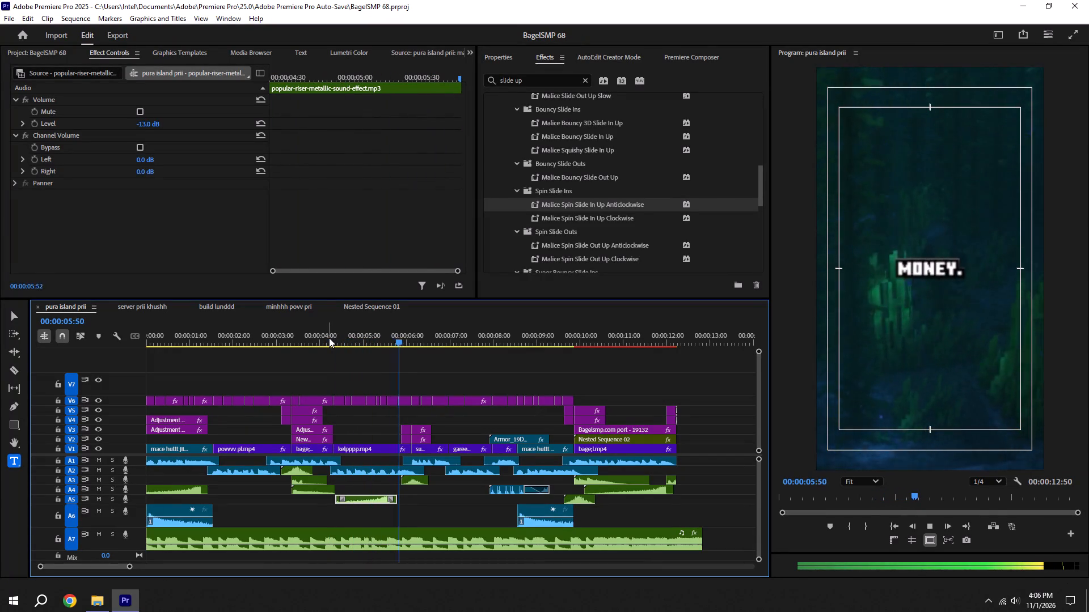
key(space)
drag(375, 499, 403, 498)
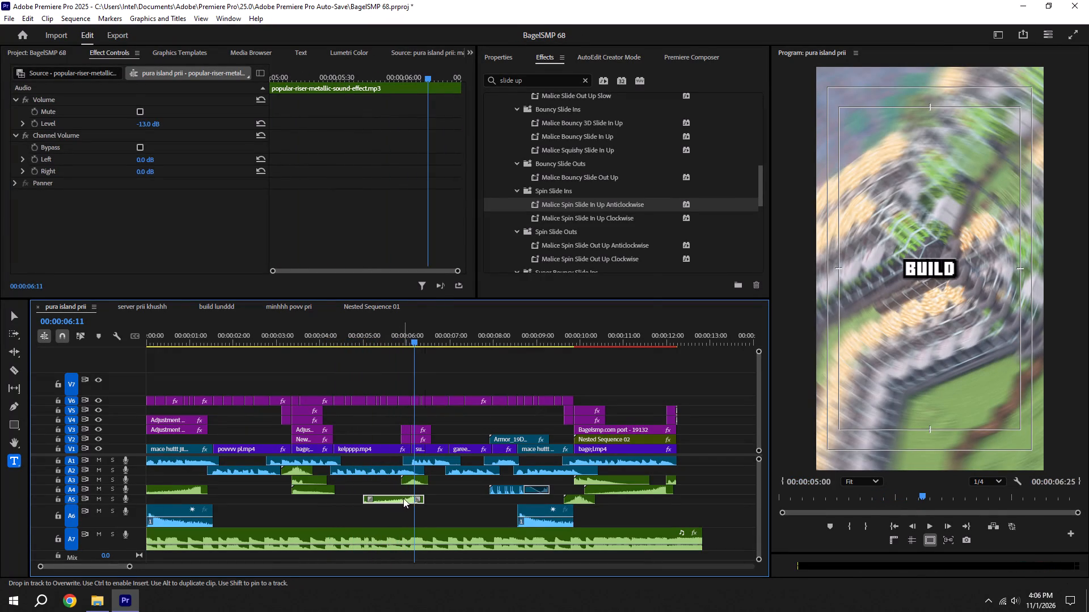
key(ctrl+s)
click(382, 341)
key(space)
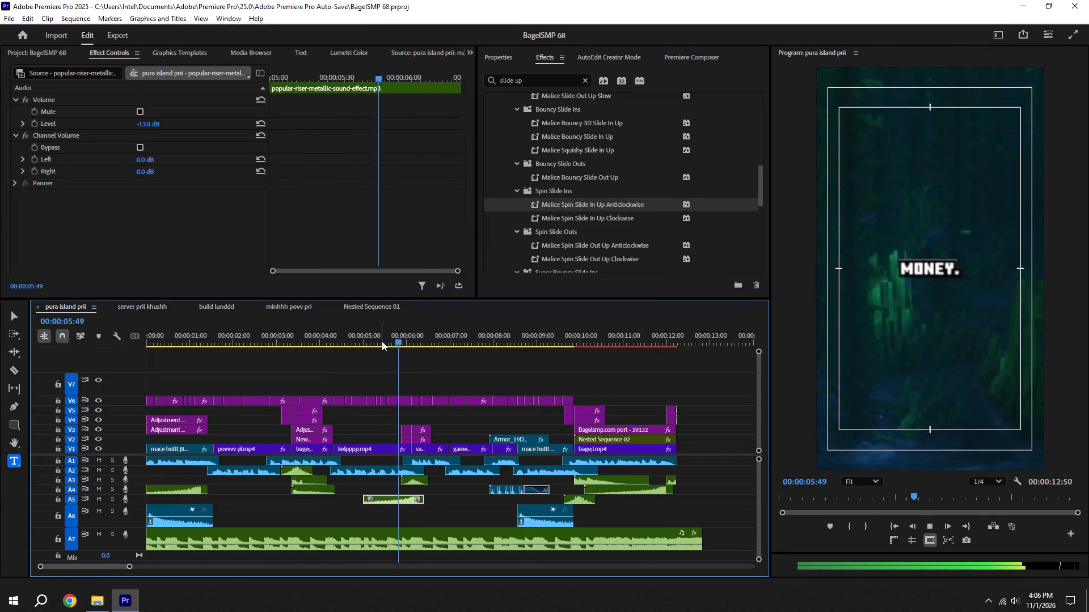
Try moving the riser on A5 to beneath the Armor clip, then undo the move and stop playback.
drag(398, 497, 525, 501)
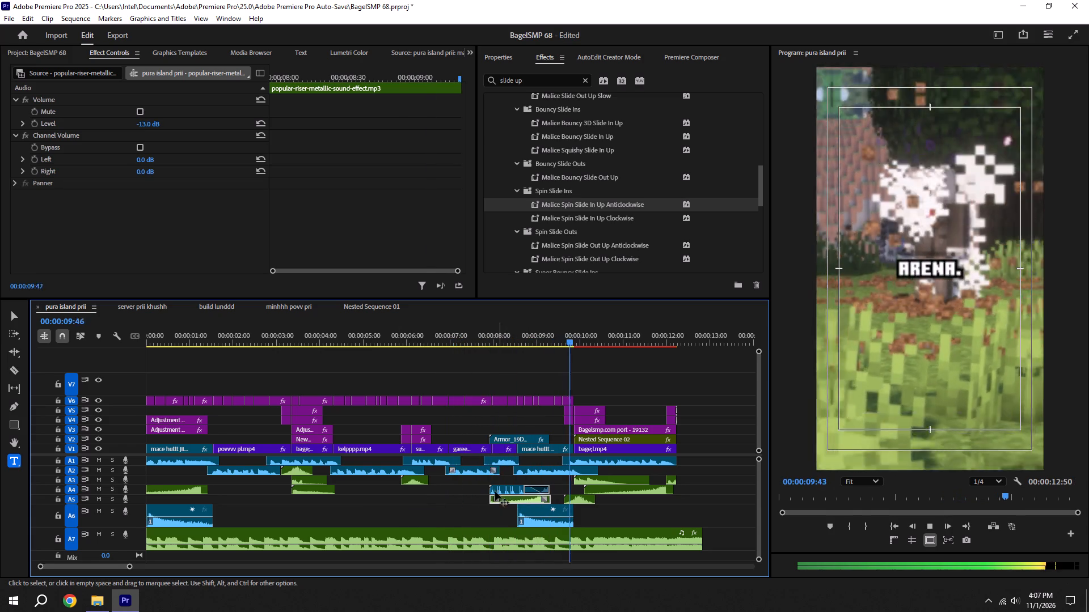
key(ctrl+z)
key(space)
Duplicate the riser sound effect along A5 to start at about 00:00:07:21, leading into the Armor clip, and preview and save.
alt+drag(392, 499, 495, 499)
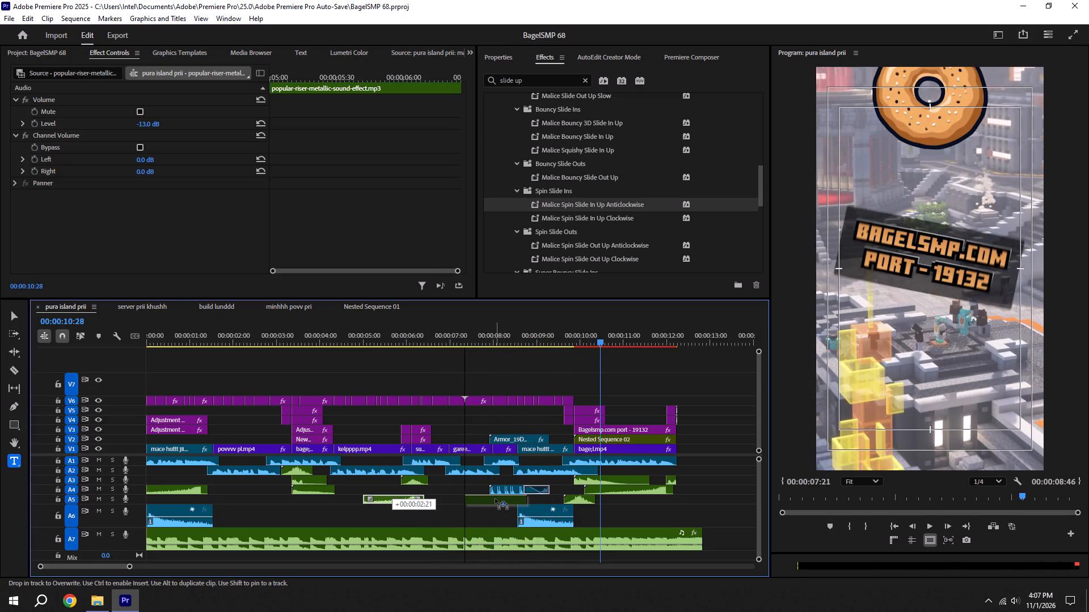
alt+drag(495, 499, 496, 499)
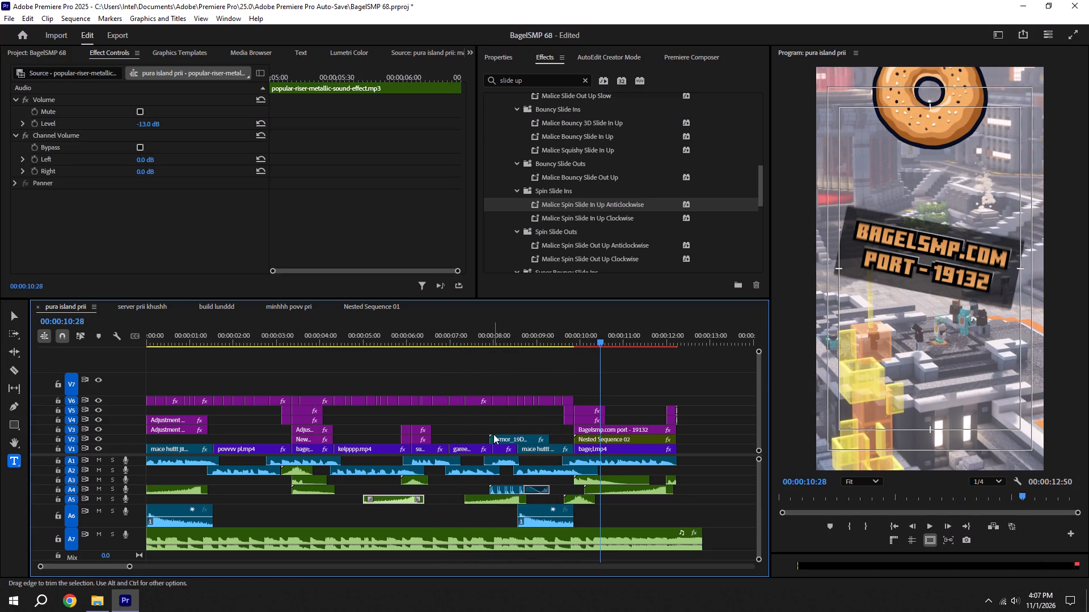
click(455, 329)
key(space)
alt+scroll(522, 488, up, 5)
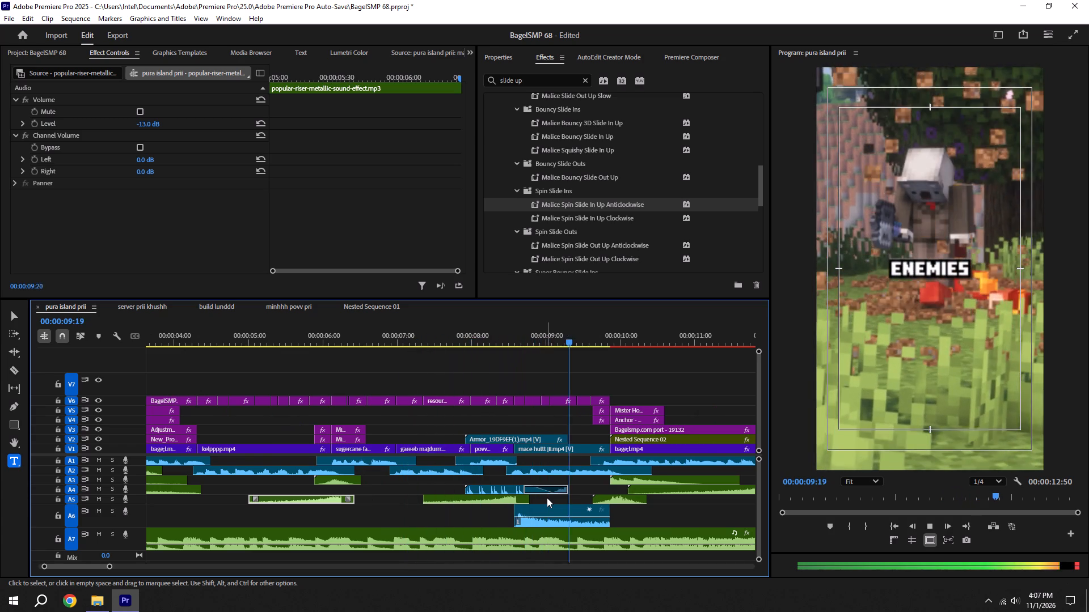
alt+scroll(547, 498, down, 9)
key(ctrl+s)
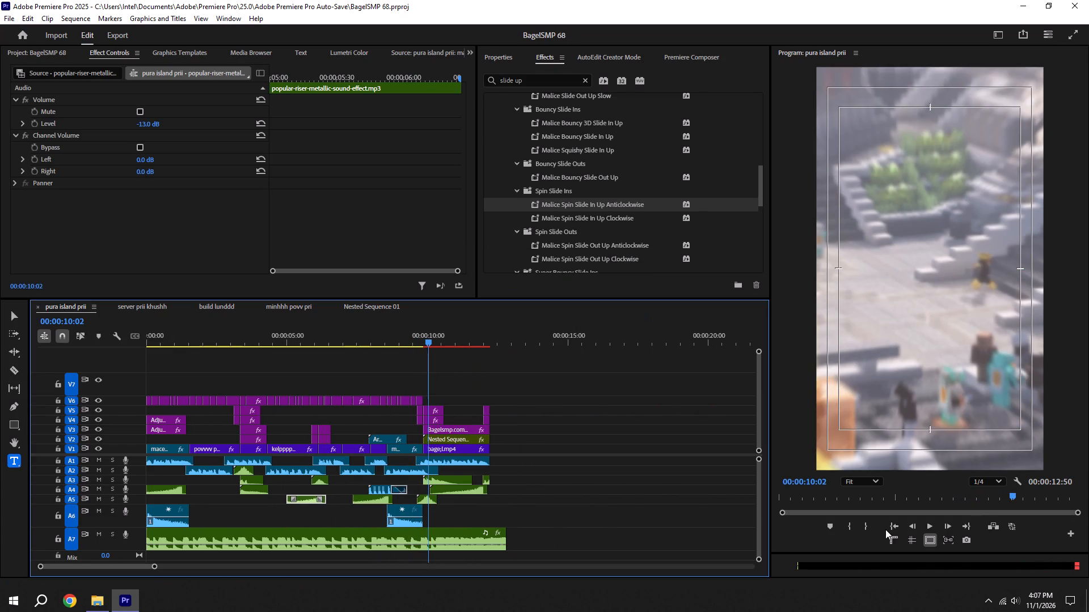
click(893, 524)
key(ctrl+s)
Copy the Minecraft Spyglass sound effect from server prii khushh into pura island prii on A3 beneath the start of povvvv pl.mp4.
click(163, 306)
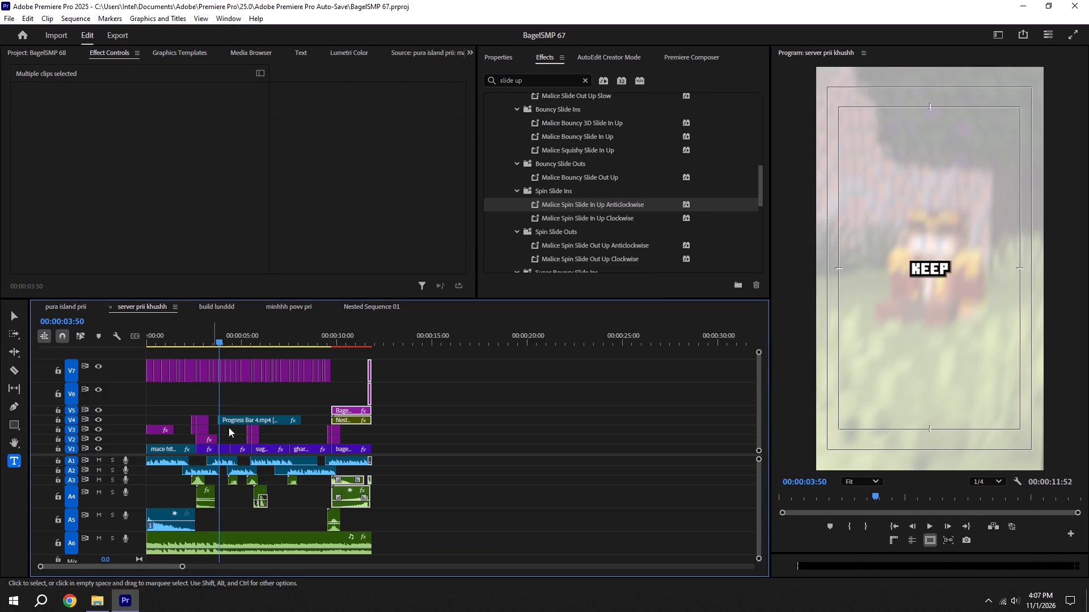
alt+scroll(239, 489, up, 5)
drag(237, 491, 229, 483)
key(ctrl+c)
click(65, 306)
alt+scroll(213, 402, up, 8)
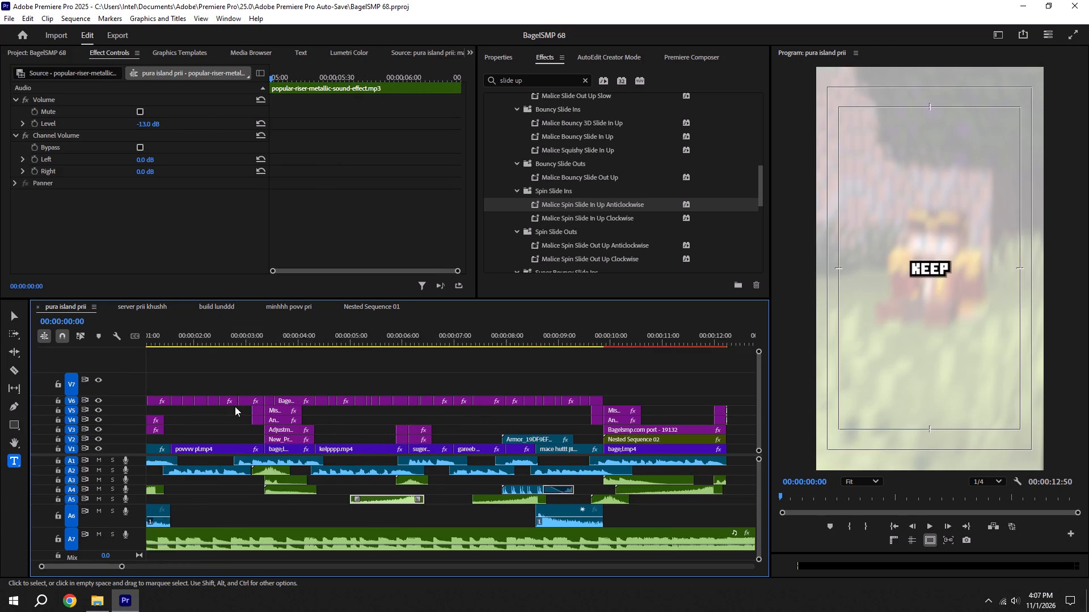
alt+scroll(235, 406, up, 3)
shift+click(226, 336)
key(ctrl+v)
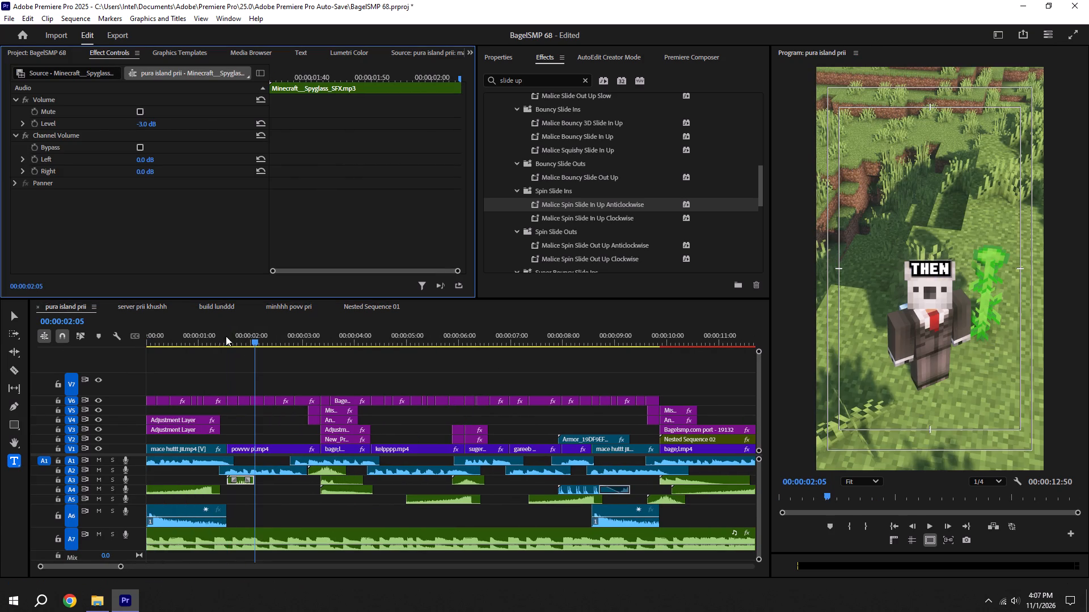
key(ctrl+s)
Shift the Spyglass sound effect slightly earlier on A3 so it starts just before povvvv pl.mp4, and save.
drag(225, 334, 217, 334)
alt+scroll(250, 452, up, 10)
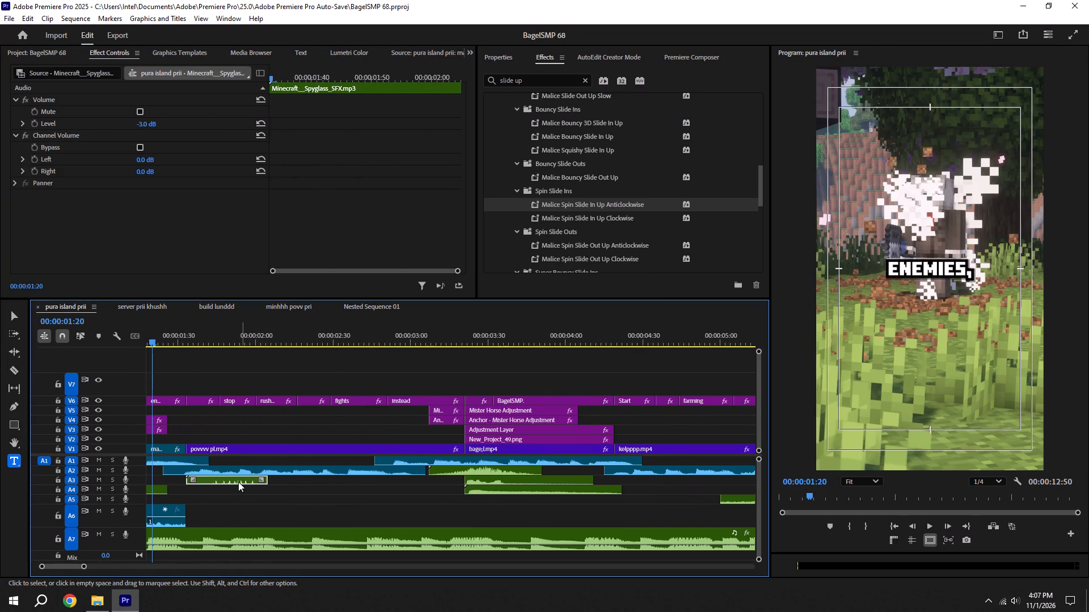
drag(238, 478, 223, 481)
key(ctrl+s)
scroll(212, 474, down, 6)
key(ctrl+s)
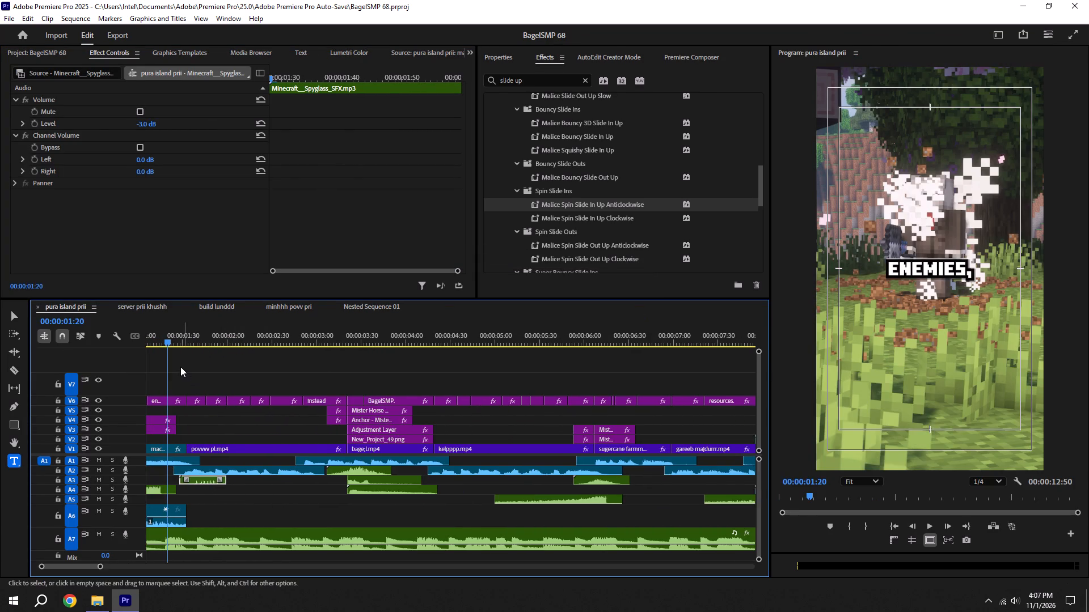
Replay the new sound effect and the whole sequence from its start through the end card, and save.
key(space)
alt+scroll(180, 367, down, 5)
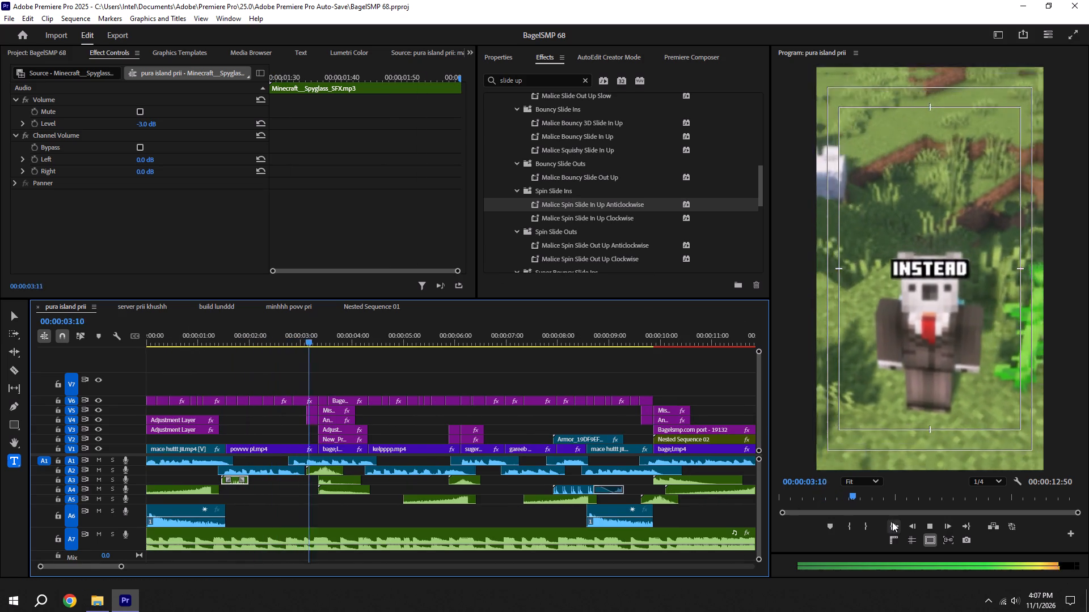
click(892, 522)
alt+scroll(733, 505, down, 6)
key(space)
scroll(345, 411, up, 5)
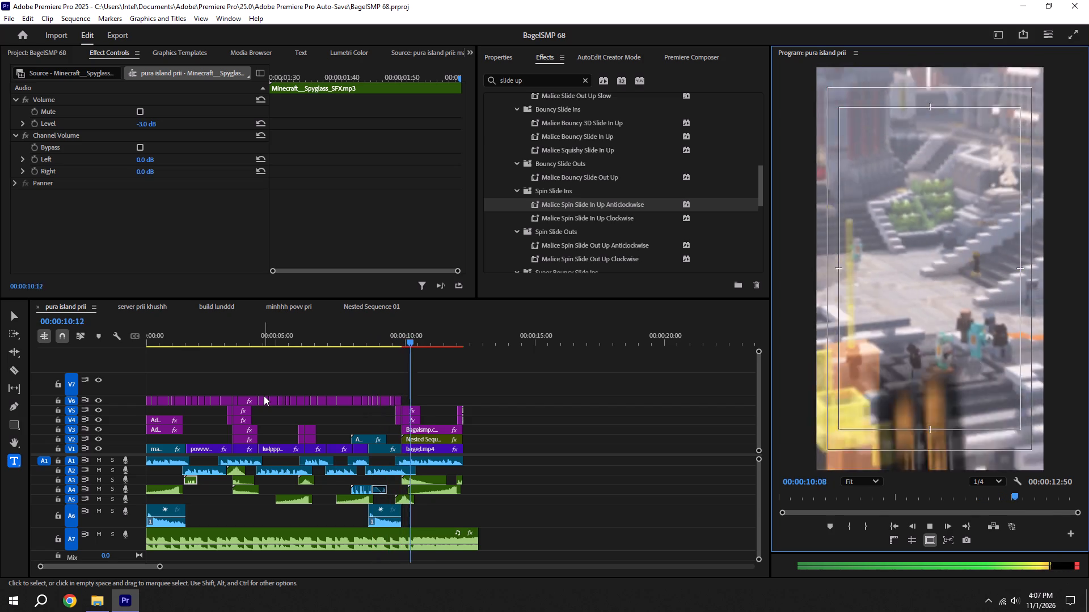
key(space)
key(ctrl+s)
Bring hathh karll.mp4 from the paid ne folder onto V1 at about 00:00:14:48, in the empty space after the end card.
click(87, 607)
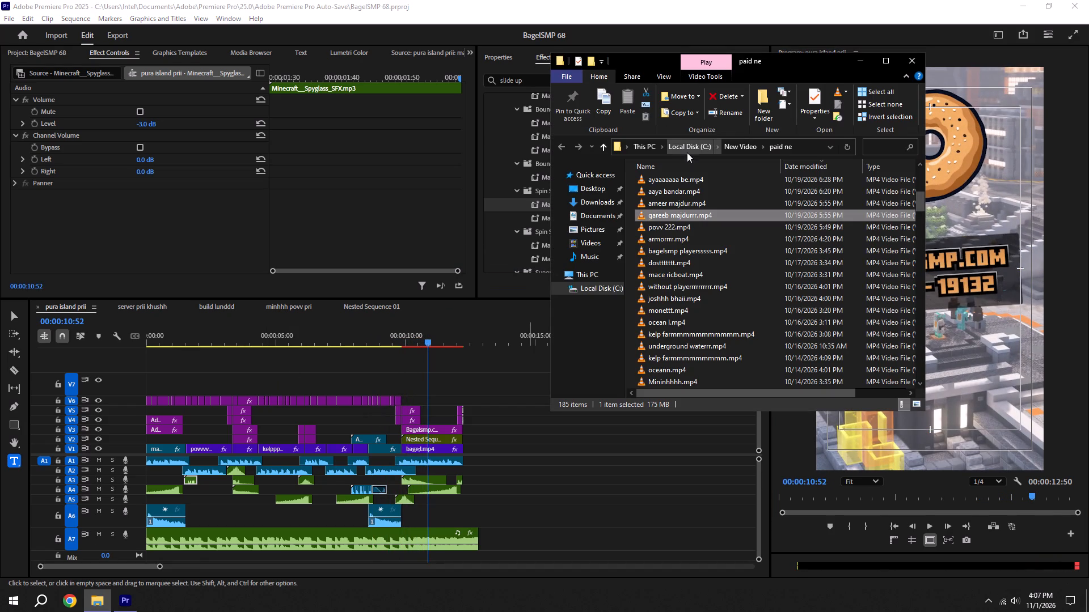
drag(657, 193, 614, 256)
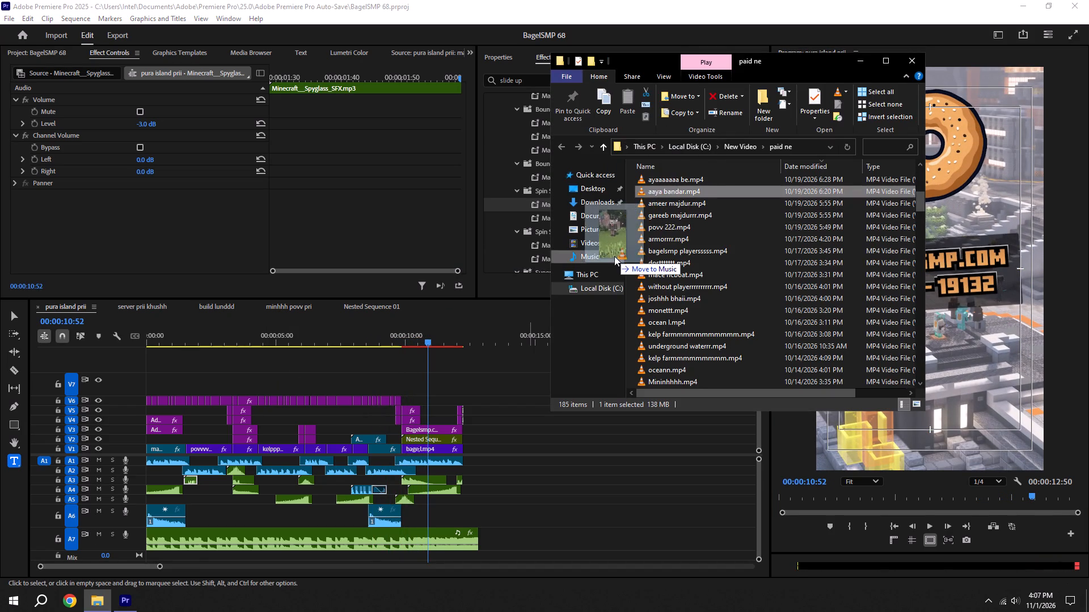
drag(614, 256, 683, 206)
scroll(683, 207, up, 10)
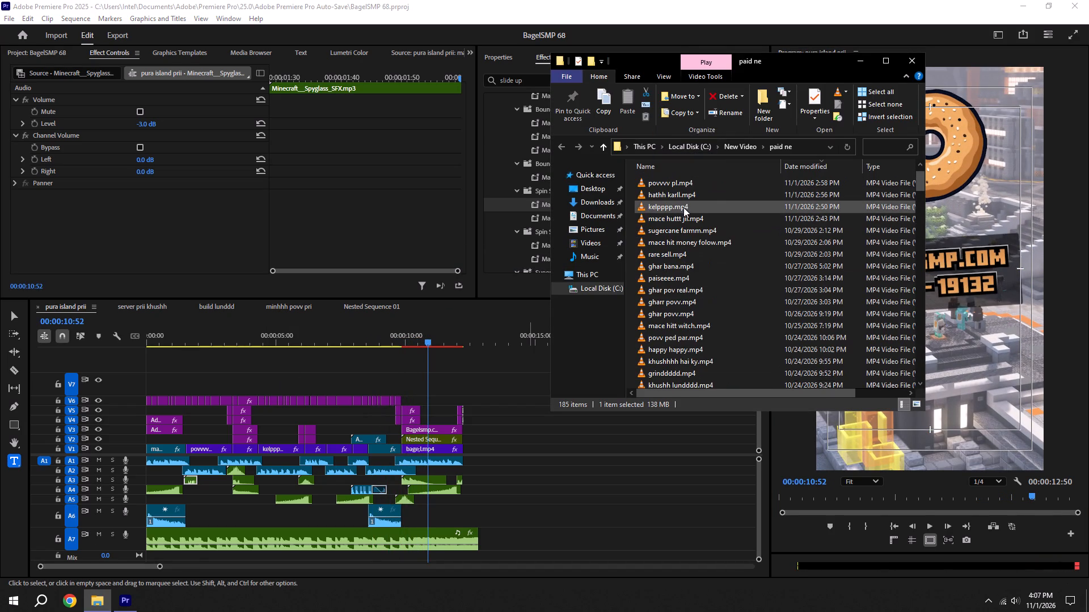
scroll(683, 207, up, 6)
click(677, 182)
drag(674, 200, 531, 394)
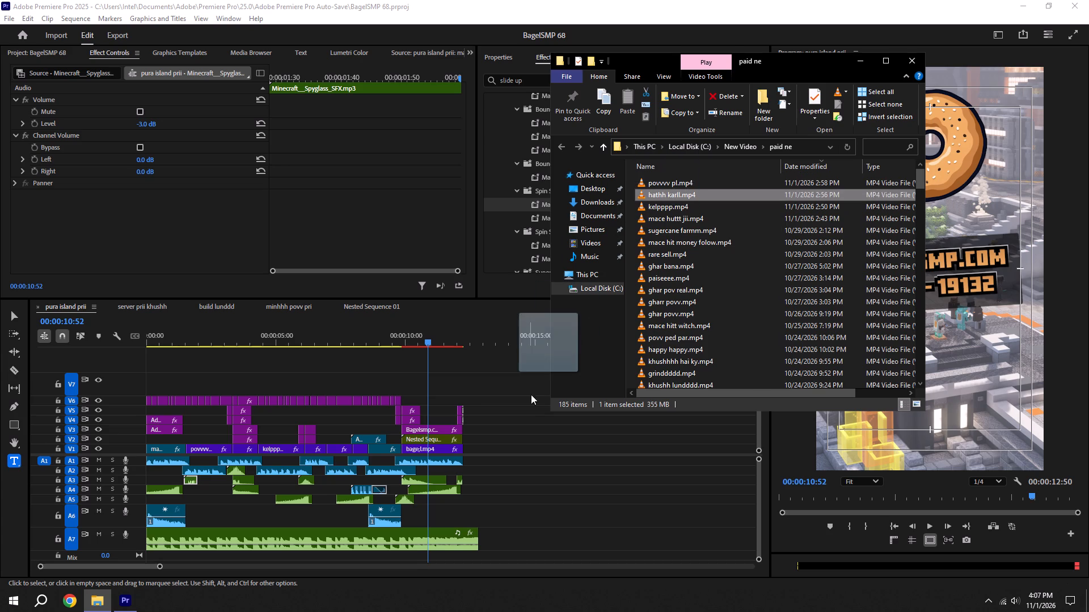
drag(531, 394, 522, 453)
click(533, 460)
drag(522, 447, 559, 447)
drag(586, 447, 558, 447)
Preview hathh karll.mp4 and trim its beginning by 51 frames so it starts at 00:00:15:39, and save.
shift+click(535, 338)
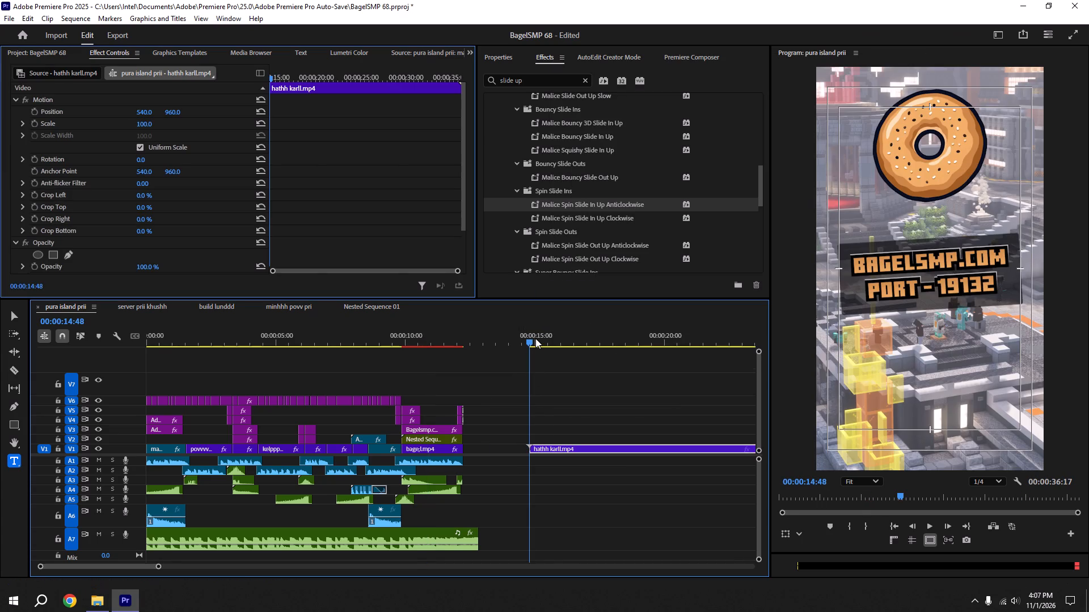
key(space)
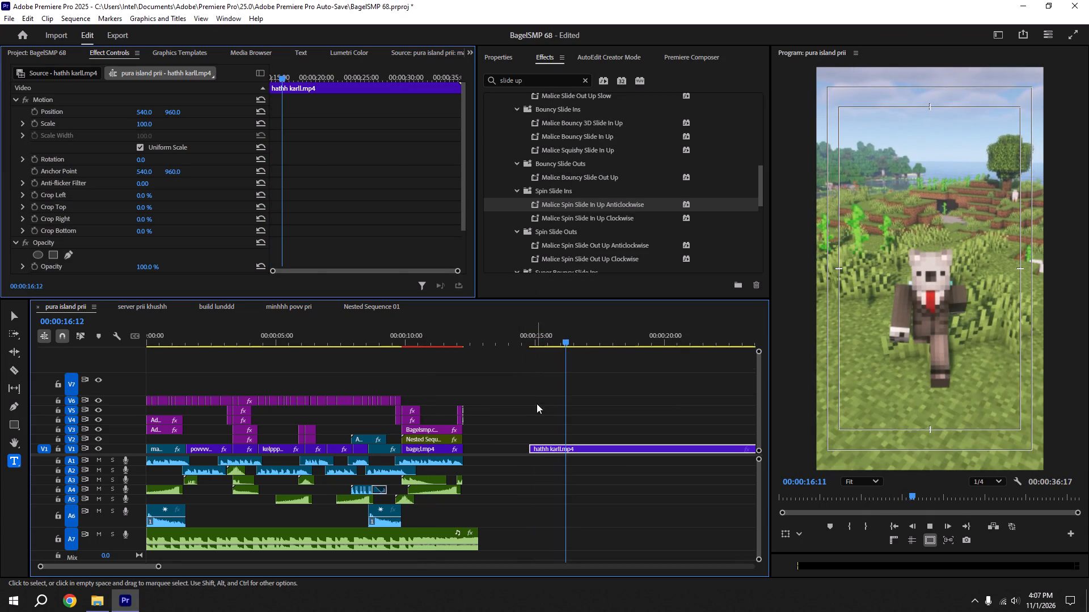
key(space)
drag(527, 447, 549, 448)
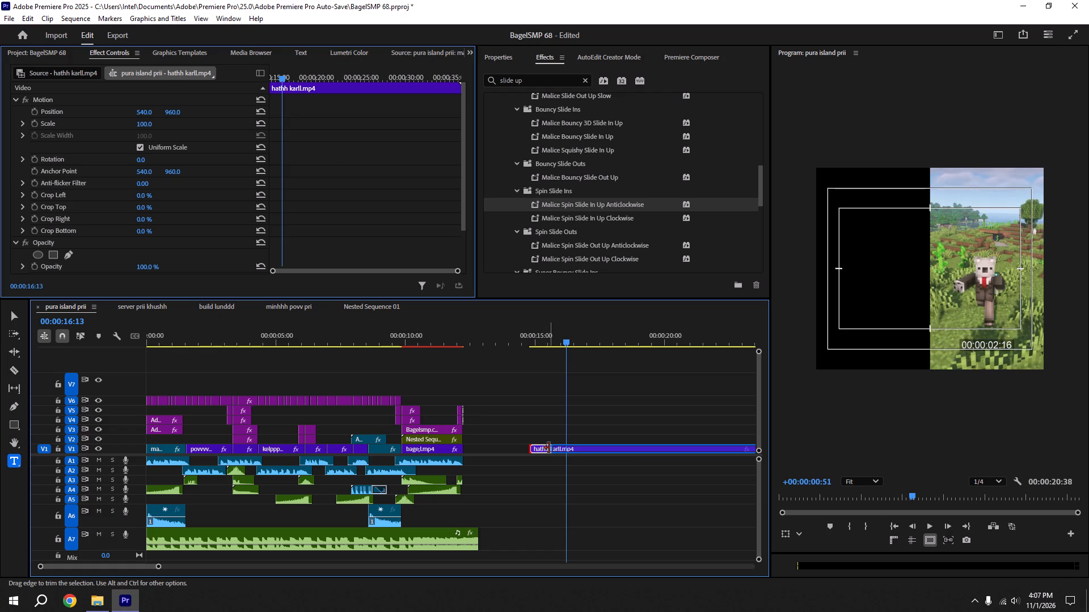
key(ctrl+s)
Play through hathh karll.mp4, split it at 00:00:17:57 and delete the remaining footage after the cut.
click(570, 448)
shift+click(556, 346)
shift+click(550, 338)
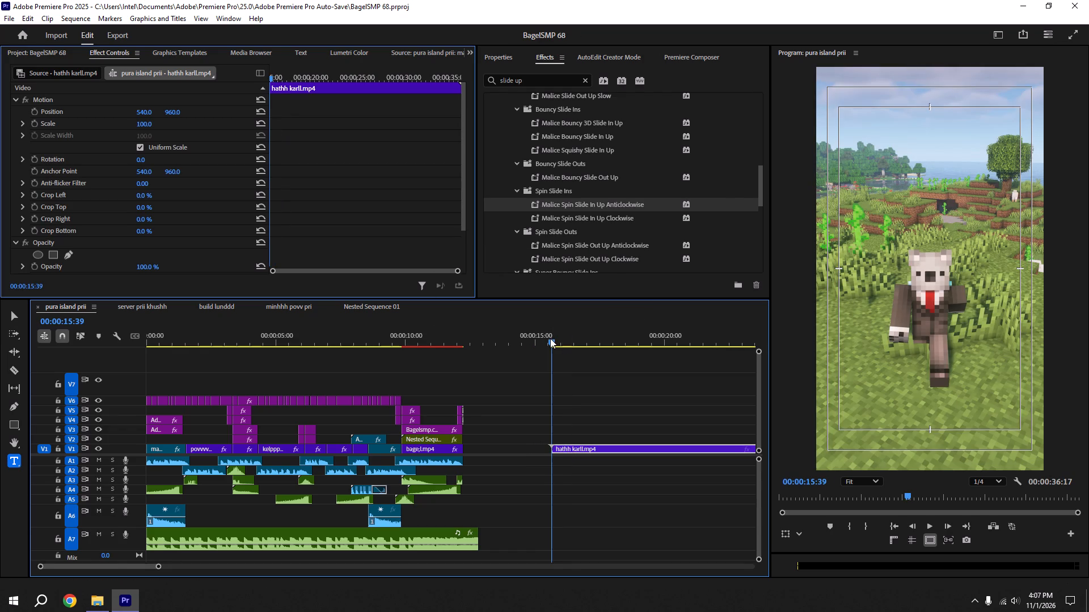
key(space)
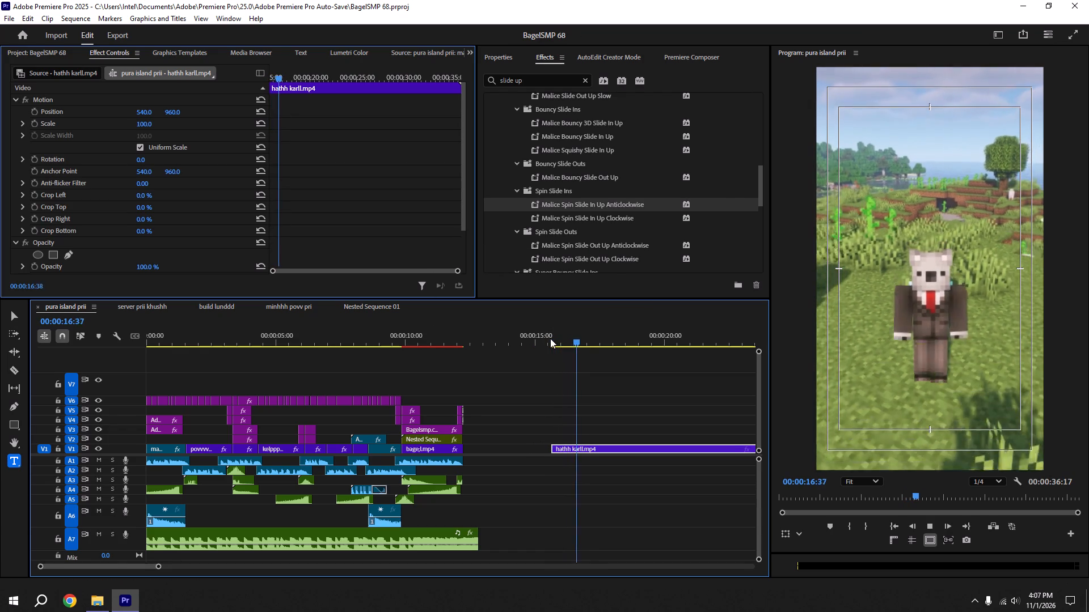
key(space)
key(c)
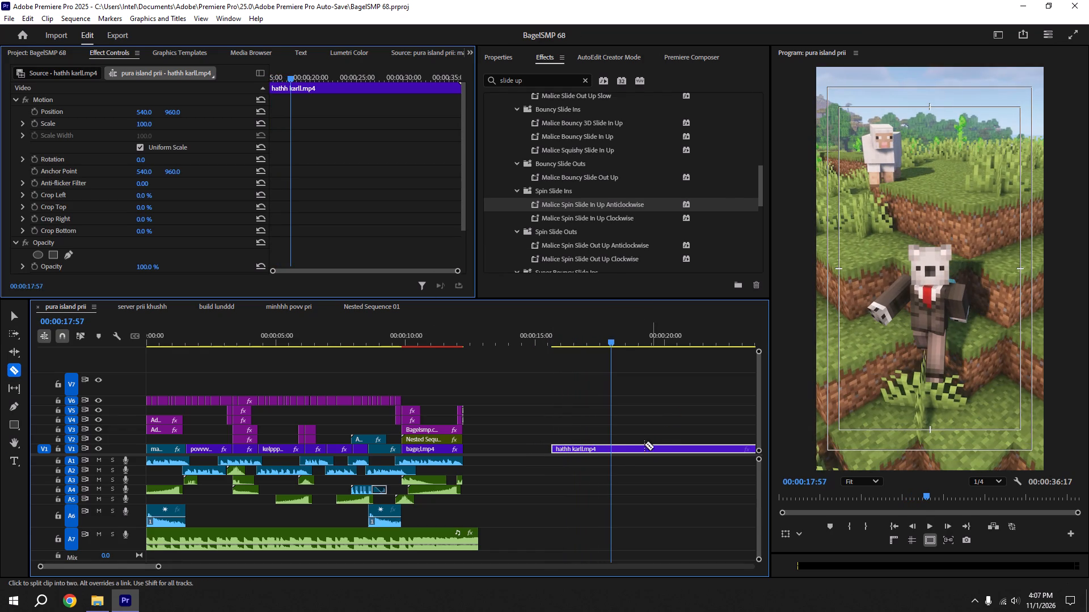
click(613, 449)
key(v)
drag(664, 404, 710, 526)
key(BackSpace)
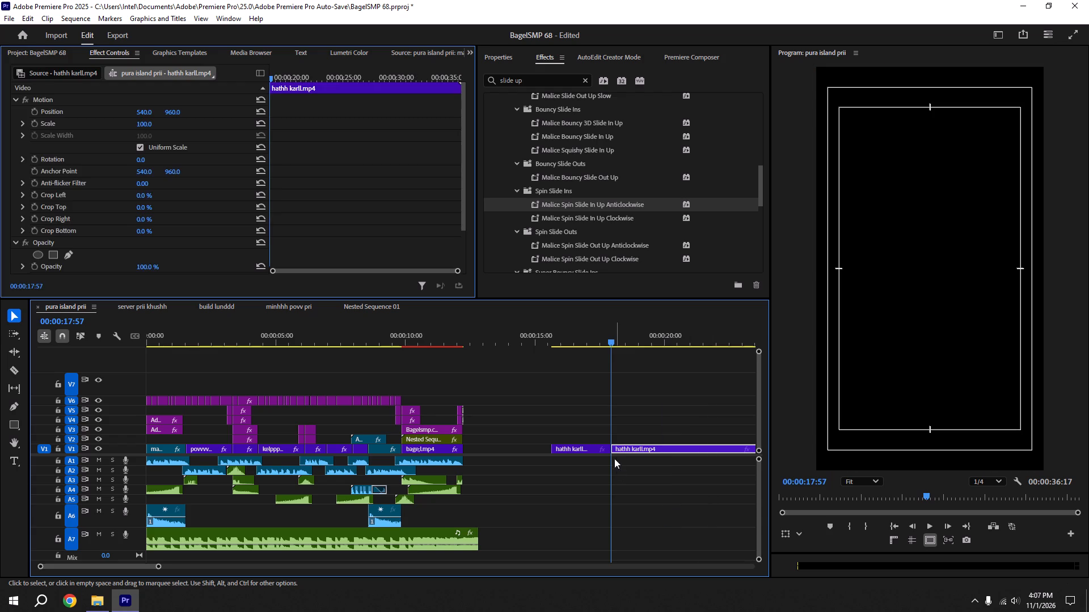
Move the kept hathh karll.mp4 piece onto V2 above povvvv pl.mp4 and trim its end to match that clip's span.
drag(572, 450, 197, 435)
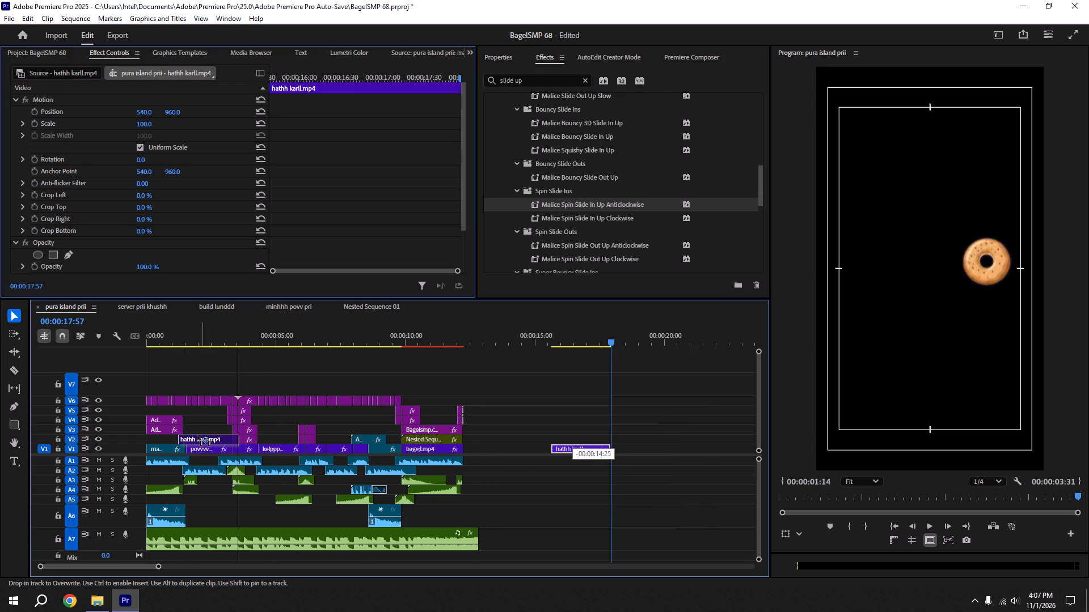
drag(197, 435, 192, 435)
alt+scroll(191, 433, up, 9)
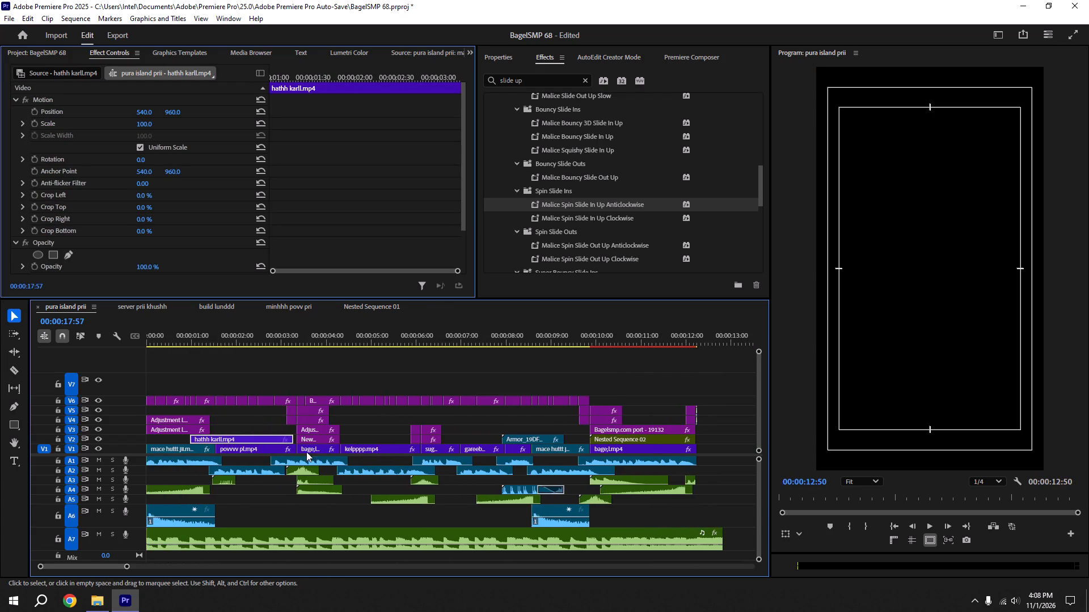
drag(291, 440, 278, 440)
drag(258, 436, 266, 436)
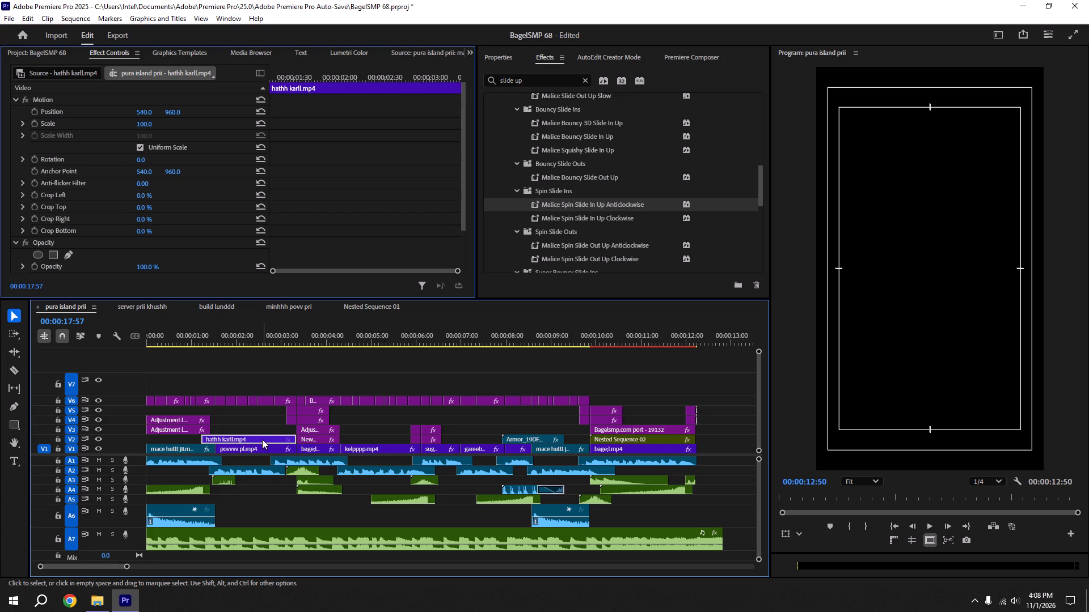
drag(294, 437, 275, 439)
drag(242, 439, 255, 438)
drag(284, 435, 318, 439)
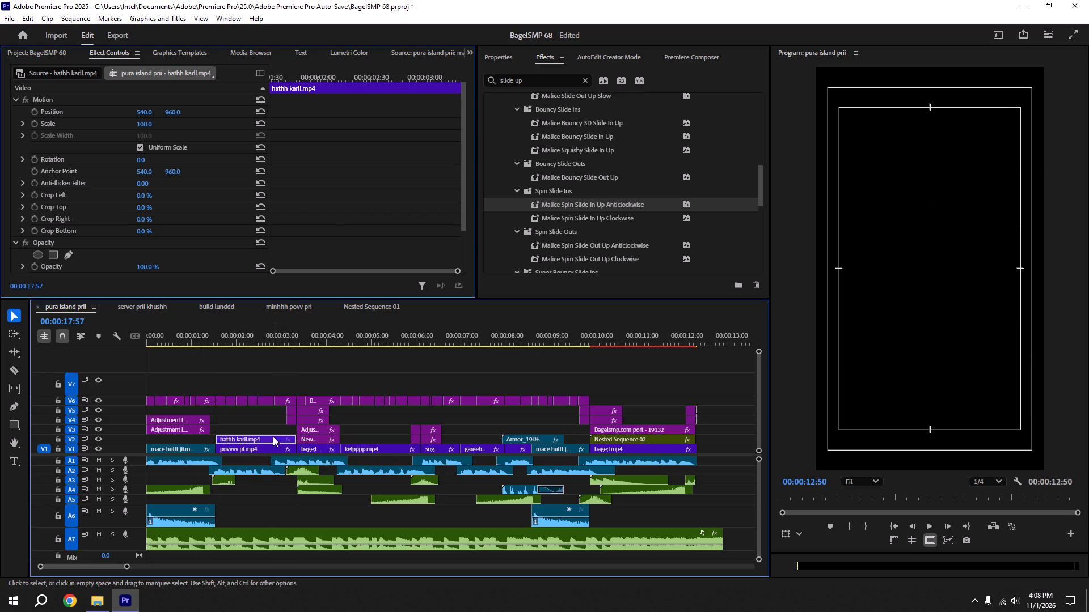
Search the effects for "zoom in" and apply a zoom-in preset to hathh karll.mp4 on V2.
drag(535, 83, 412, 83)
key(BackSpace)
text(zoom in)
key(ctrl+s)
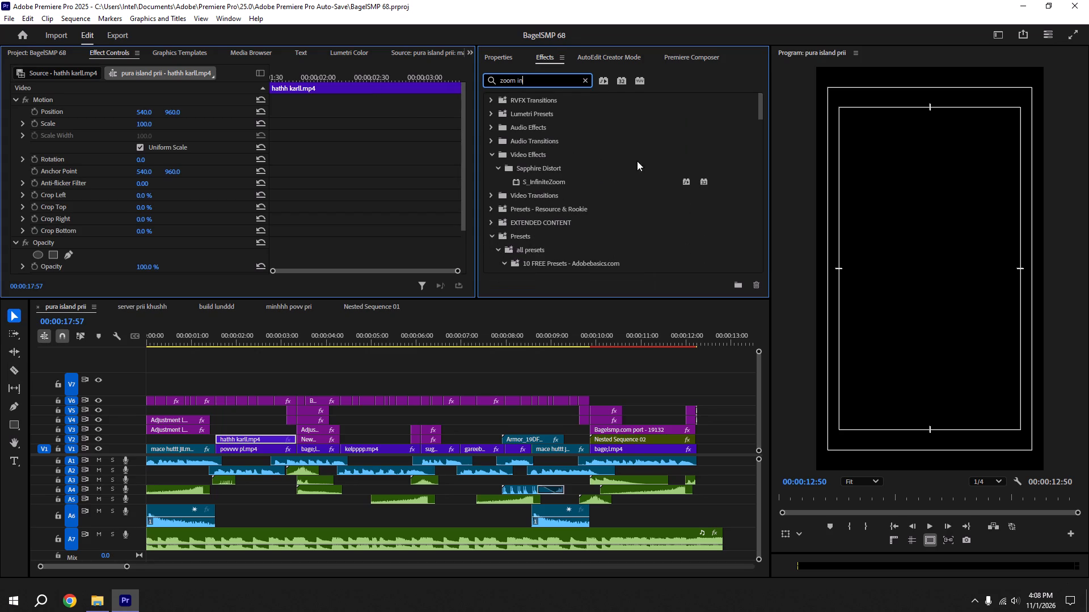
scroll(645, 193, down, 5)
drag(541, 220, 247, 439)
Set the scale of hathh karll.mp4 to 120% and save.
click(499, 56)
click(609, 176)
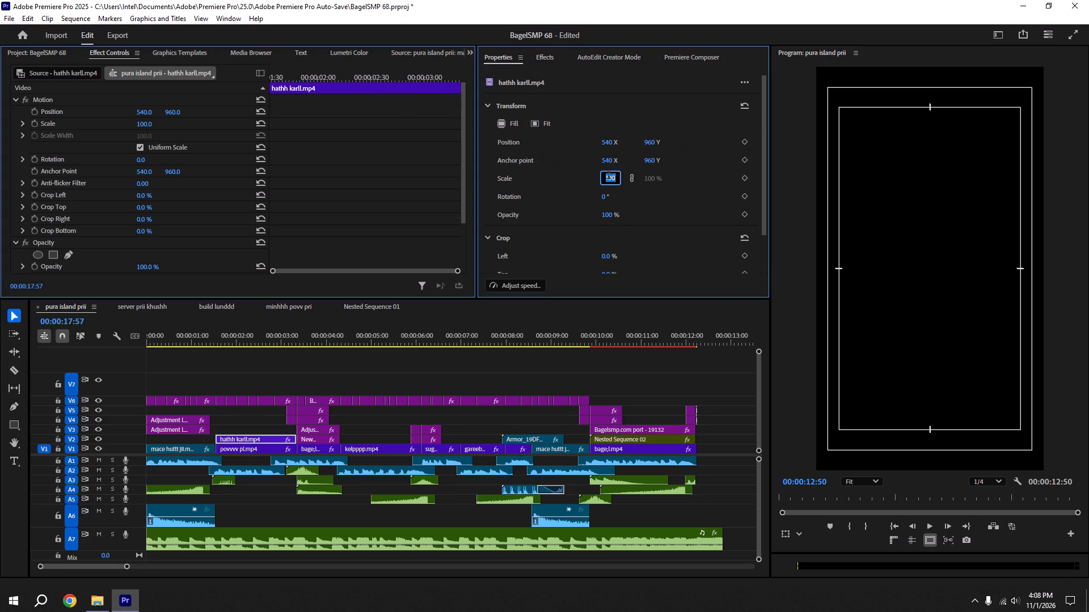
key(BackSpace)
text(11)
key(BackSpace)
text(20)
key(Return)
key(ctrl+s)
Lower hathh karll.mp4 in the frame by setting its vertical position to 1042, checking it around 00:00:02:31, and save.
click(261, 335)
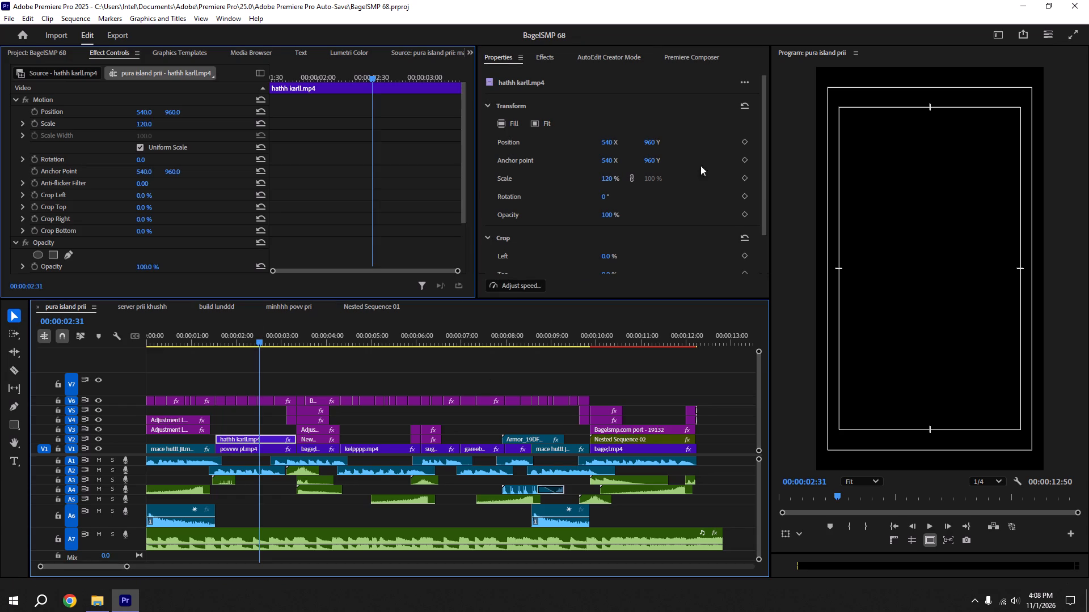
drag(651, 141, 682, 140)
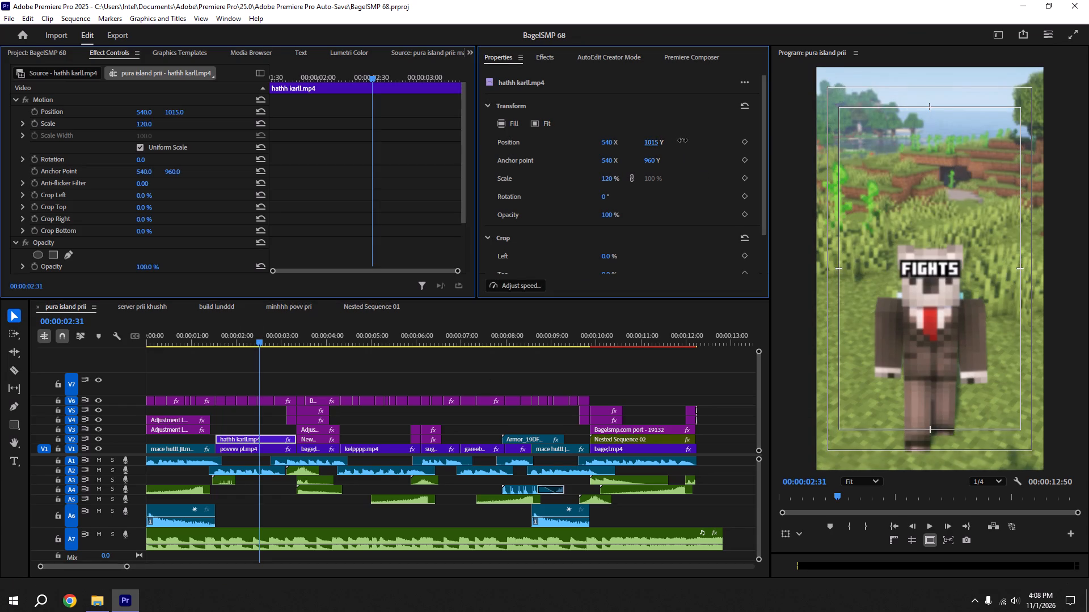
drag(682, 140, 698, 140)
key(ctrl+s)
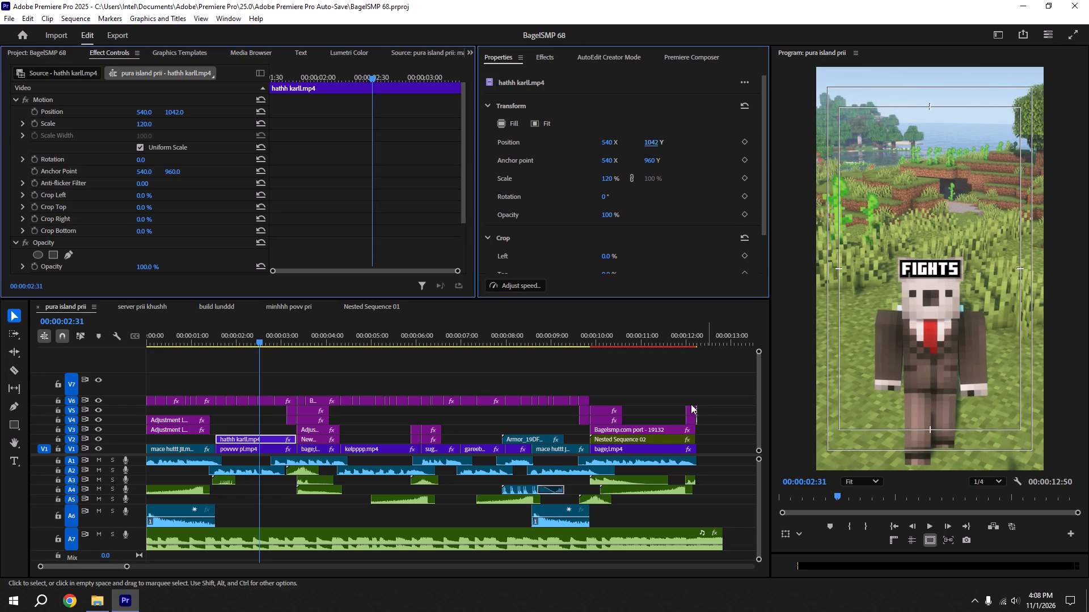
Replay the sequence from its start to check the hathh karll.mp4 clip on V2.
shift+drag(205, 336, 124, 347)
key(space)
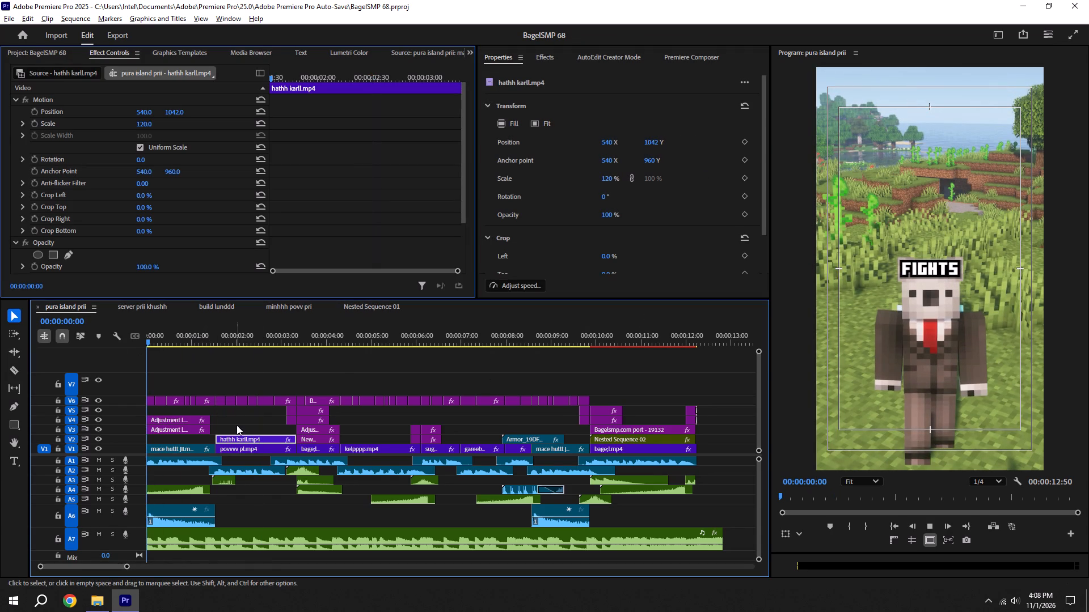
alt+scroll(237, 425, down, 5)
click(652, 460)
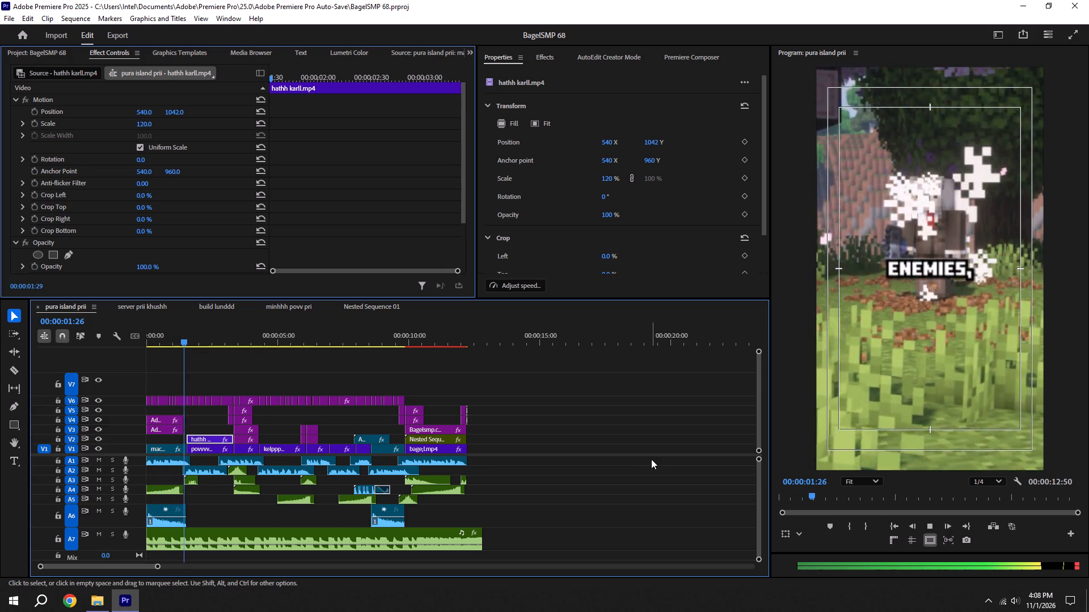
key(space)
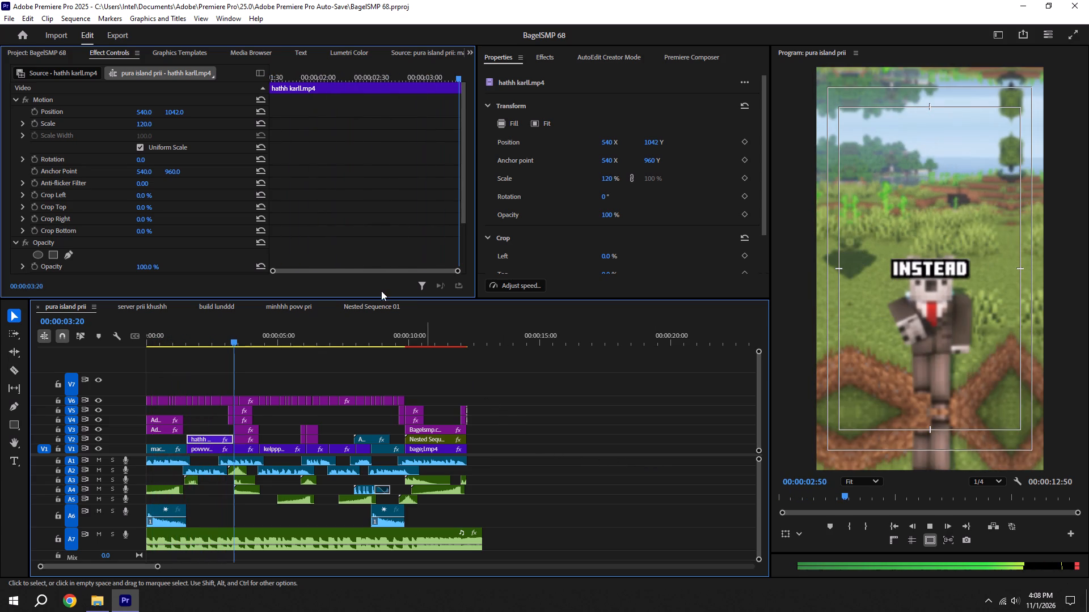
Move the metallic riser sound effect on A4 from the sequence start to the start of hathh karll.mp4, and save.
key(space)
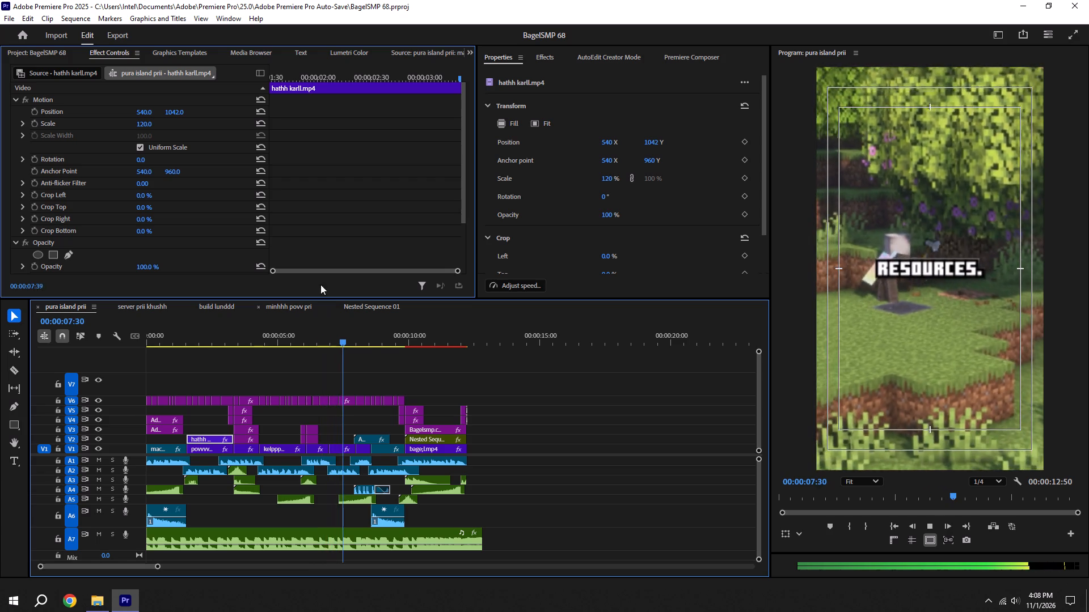
alt+scroll(150, 466, up, 6)
scroll(238, 471, up, 6)
key(ctrl+s)
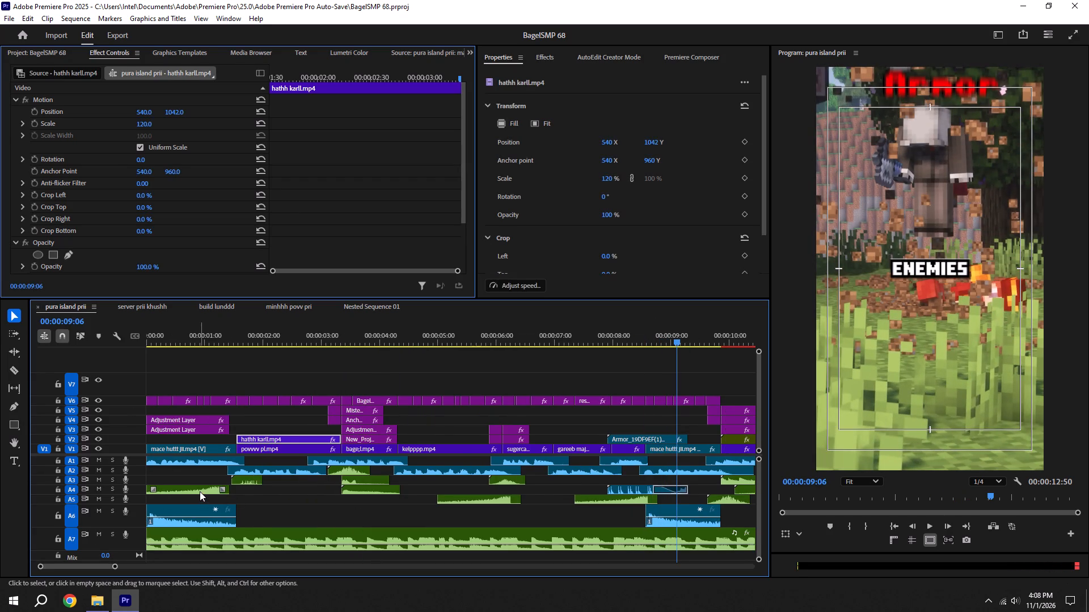
drag(200, 491, 288, 491)
key(ctrl+s)
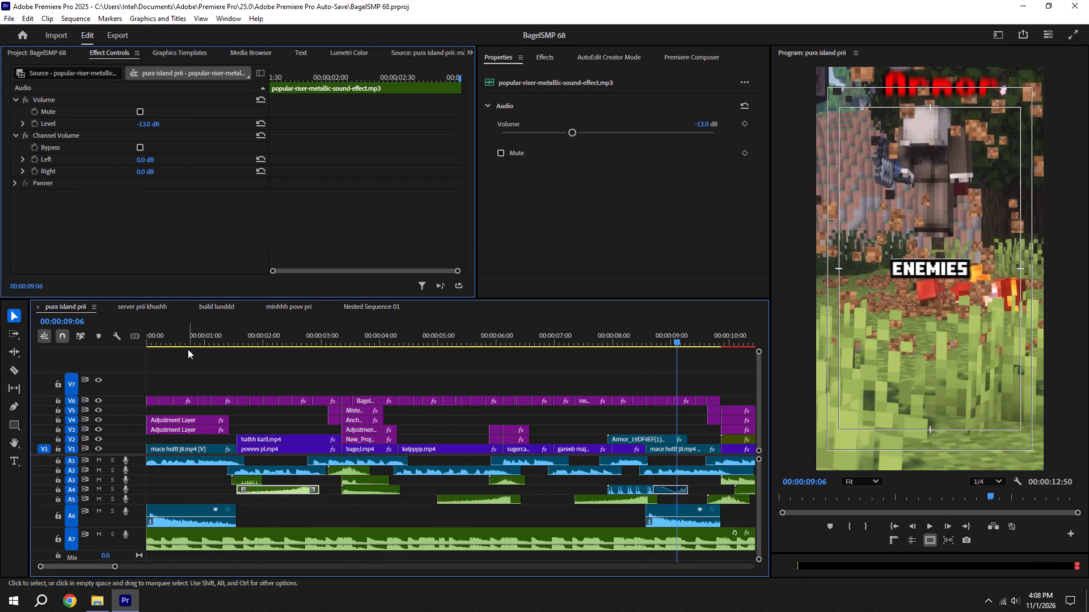
Play the opening to check the riser, duplicate it from A4 to the start of the sequence on A5, and save.
drag(184, 333, 108, 333)
key(space)
alt+scroll(250, 444, up, 11)
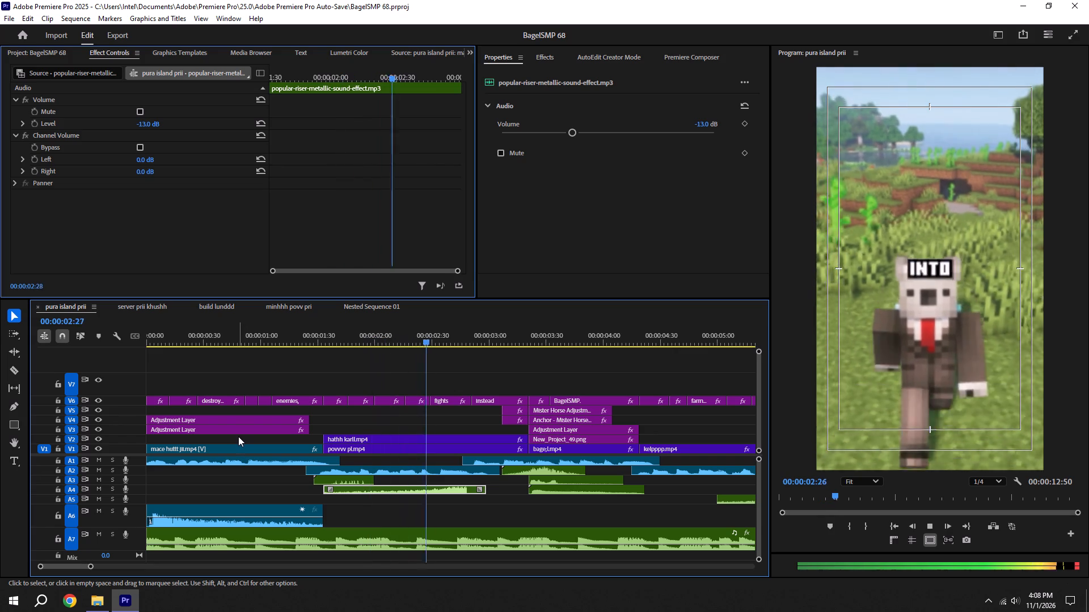
key(space)
alt+scroll(346, 477, down, 3)
key(space)
alt+scroll(374, 473, down, 3)
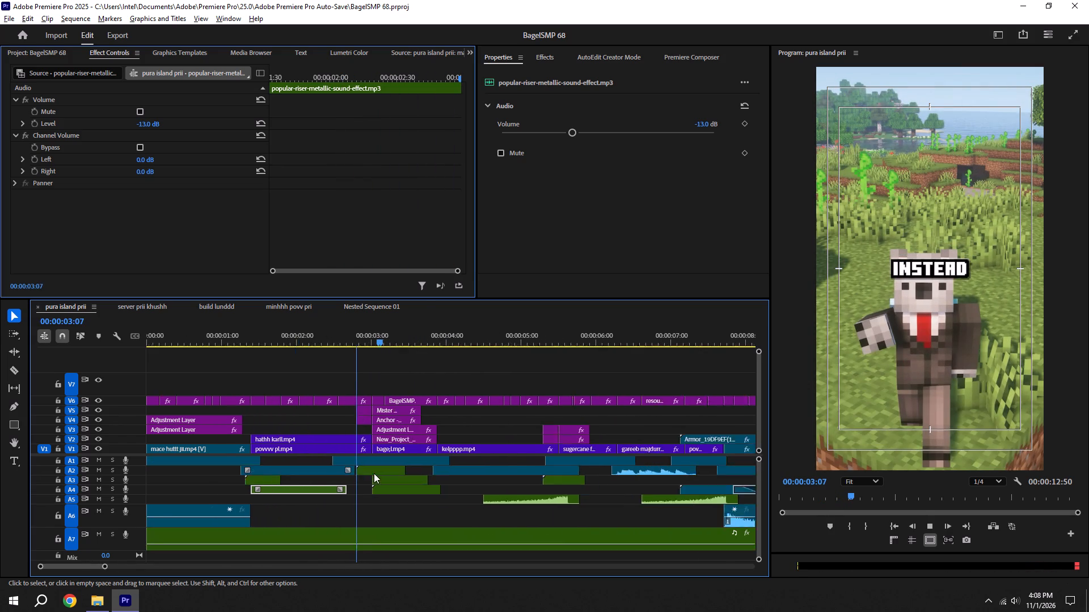
alt+scroll(374, 473, down, 2)
key(ctrl+s)
alt+drag(258, 491, 151, 503)
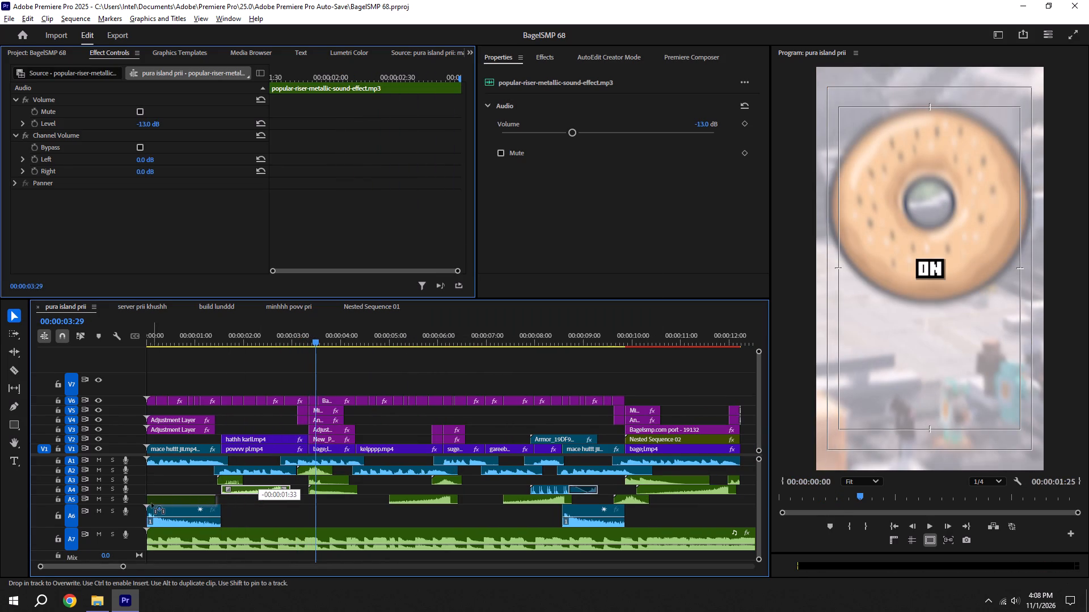
alt+drag(151, 503, 149, 503)
key(ctrl+s)
Shift the A4 riser under hathh karll.mp4 slightly later and extend its beginning so it lasts 00:00:02:04.
drag(168, 342, 77, 337)
key(space)
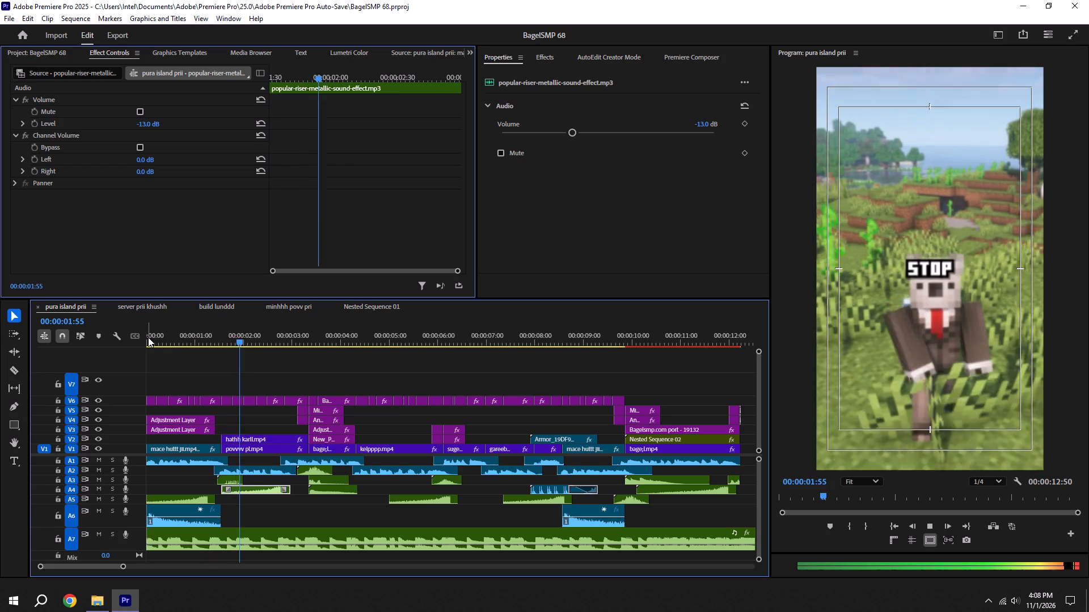
key(space)
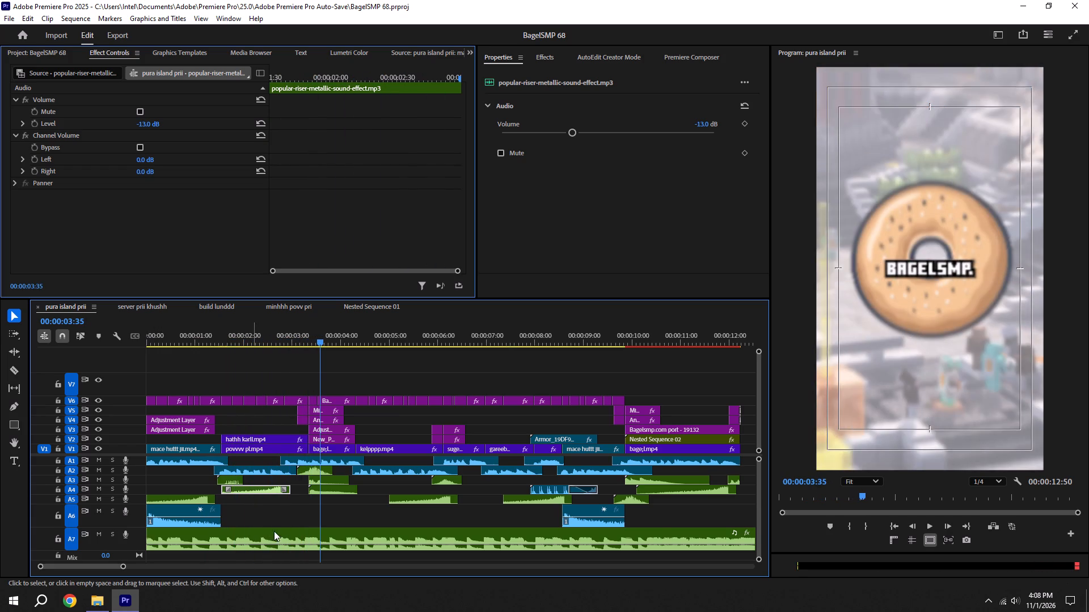
alt+scroll(278, 529, up, 5)
drag(273, 489, 298, 490)
key(ctrl+s)
drag(199, 492, 91, 504)
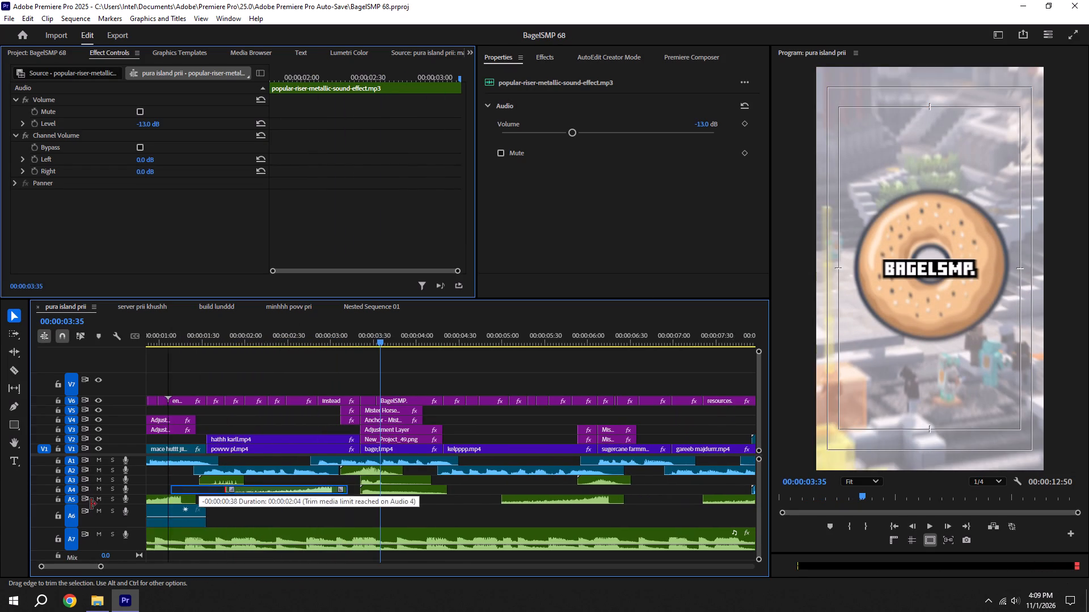
drag(91, 504, 91, 504)
Nudge the extended A4 riser later so it ends with the hathh karll.mp4 clip, and save.
click(190, 336)
key(space)
alt+scroll(238, 393, down, 5)
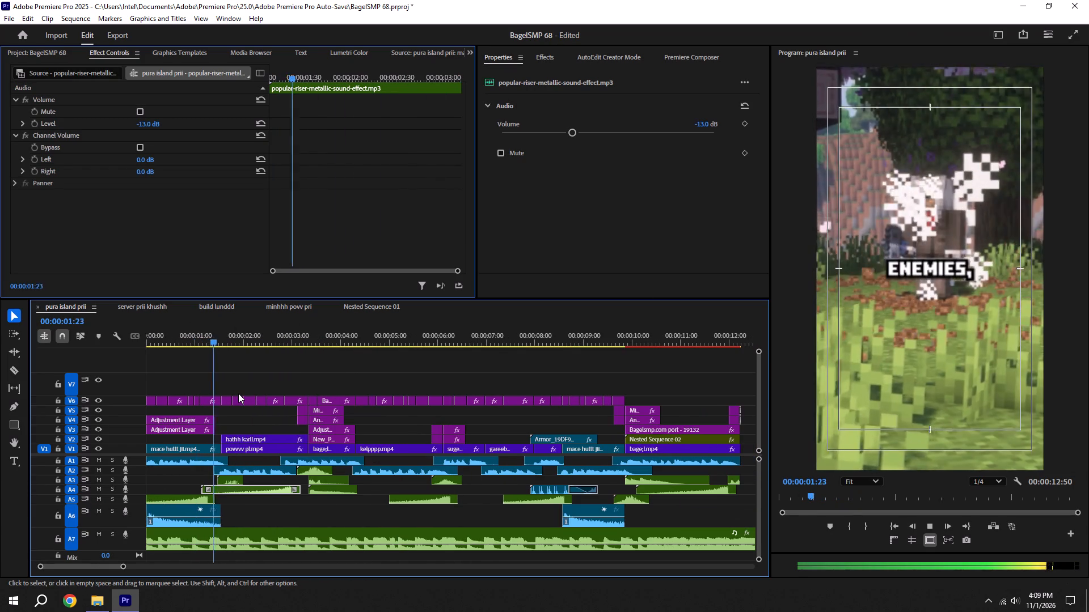
key(space)
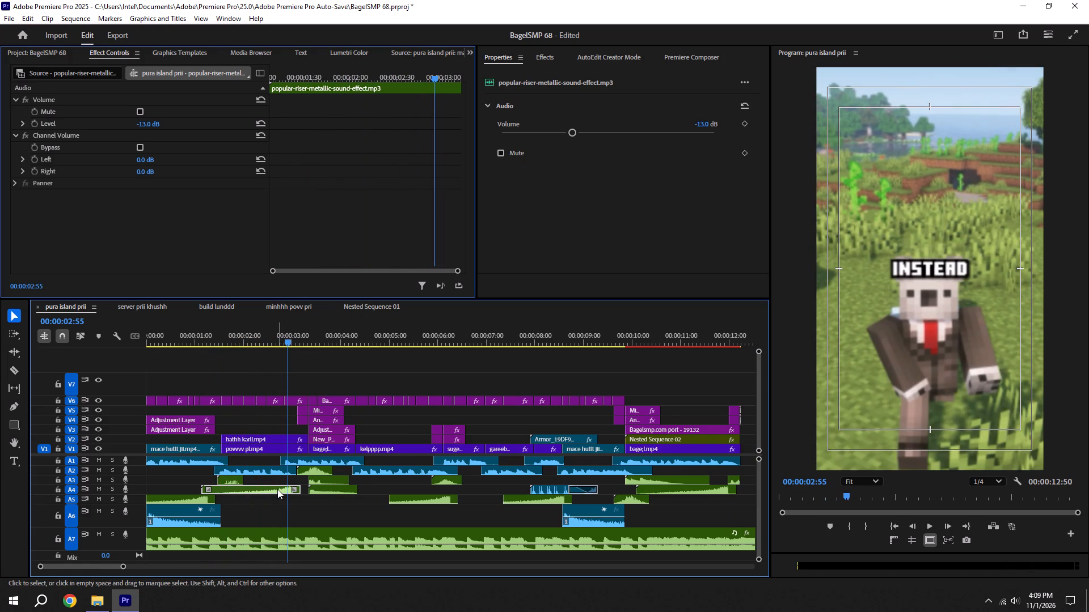
drag(277, 489, 282, 488)
key(ctrl+s)
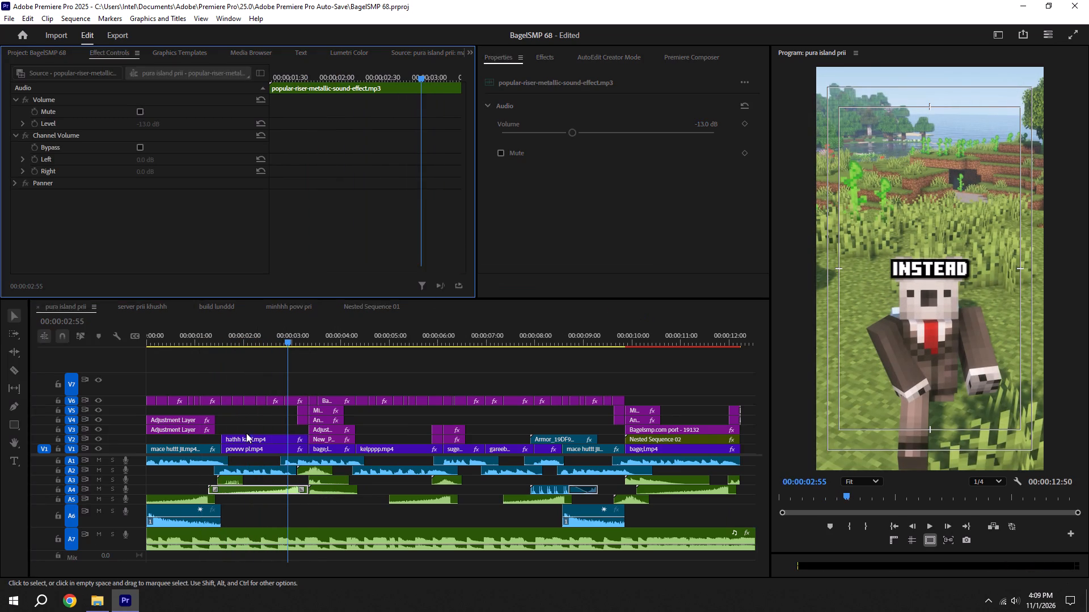
Replay the sequence from its start through the end card to check the riser sound timing, saving the project.
key(space)
scroll(245, 429, down, 6)
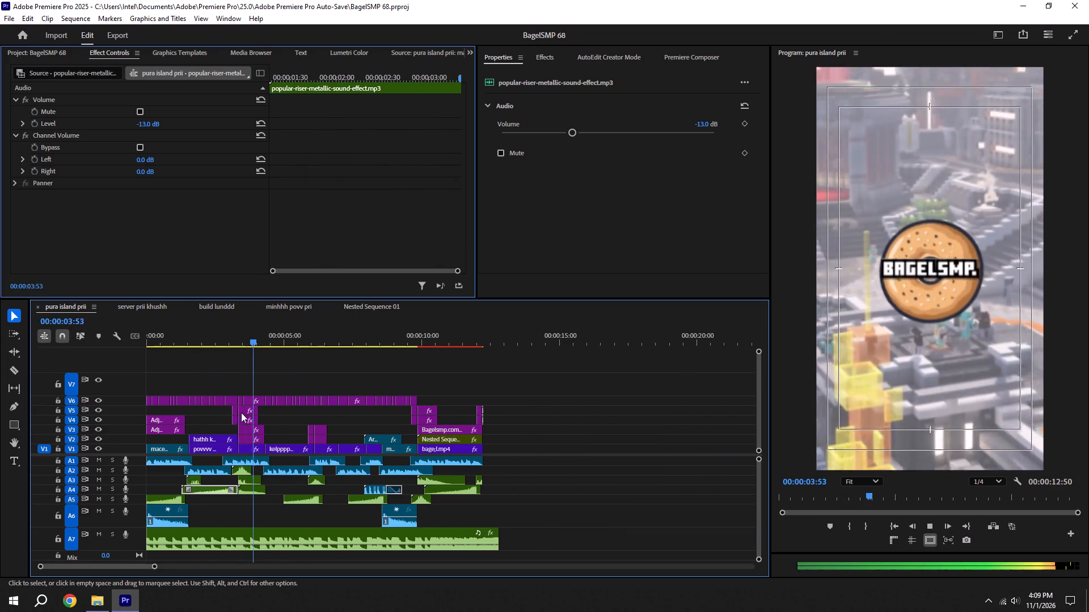
key(ctrl+s)
drag(178, 334, 133, 334)
key(space)
alt+scroll(204, 354, down, 5)
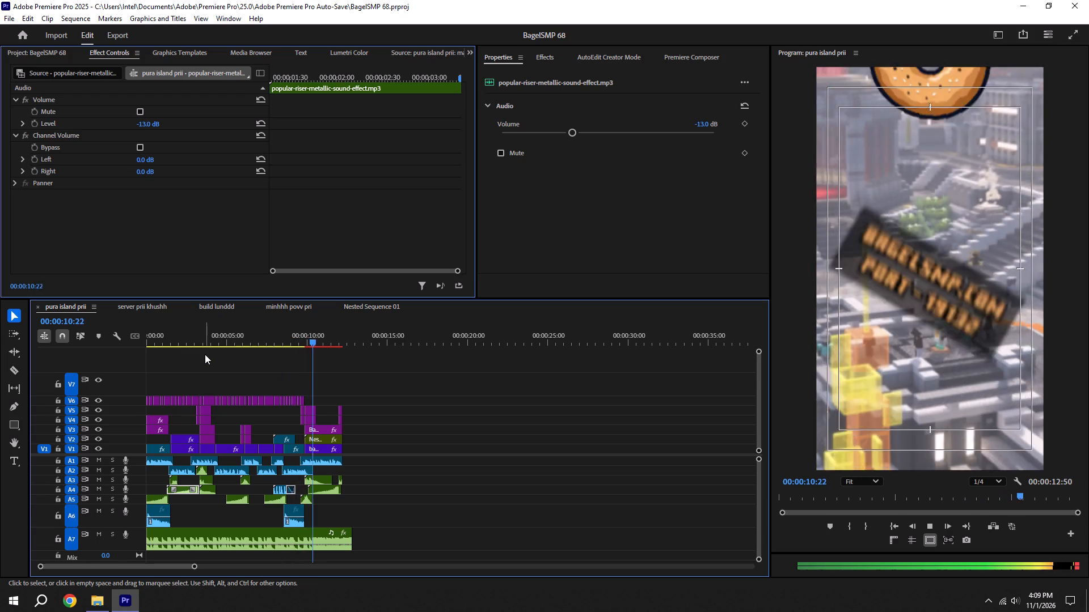
key(space)
Search the effects for "red flas".
click(556, 54)
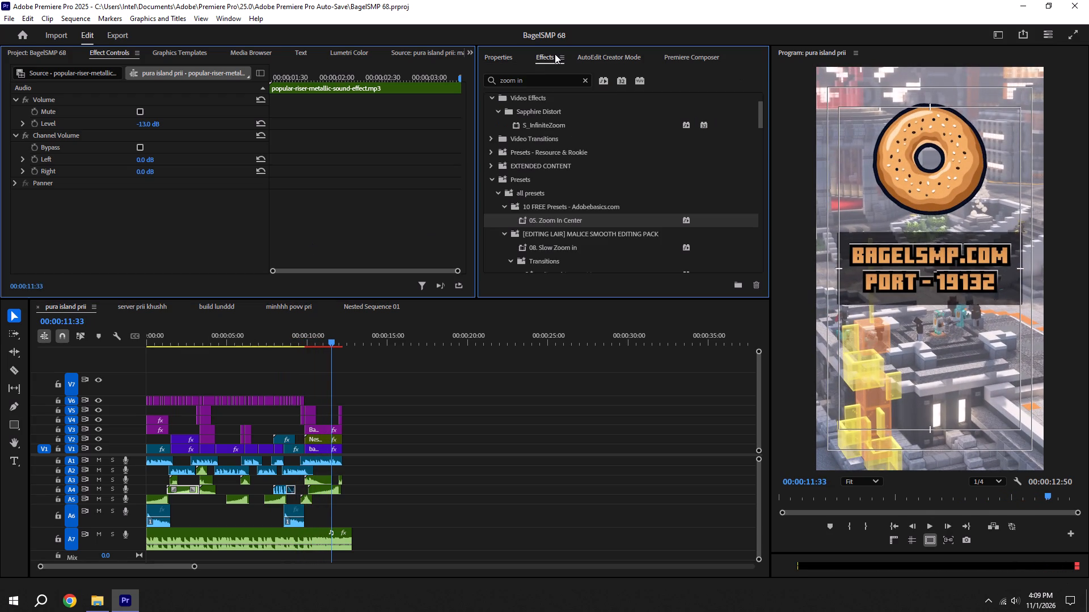
drag(544, 80, 418, 78)
key(BackSpace)
text(red)
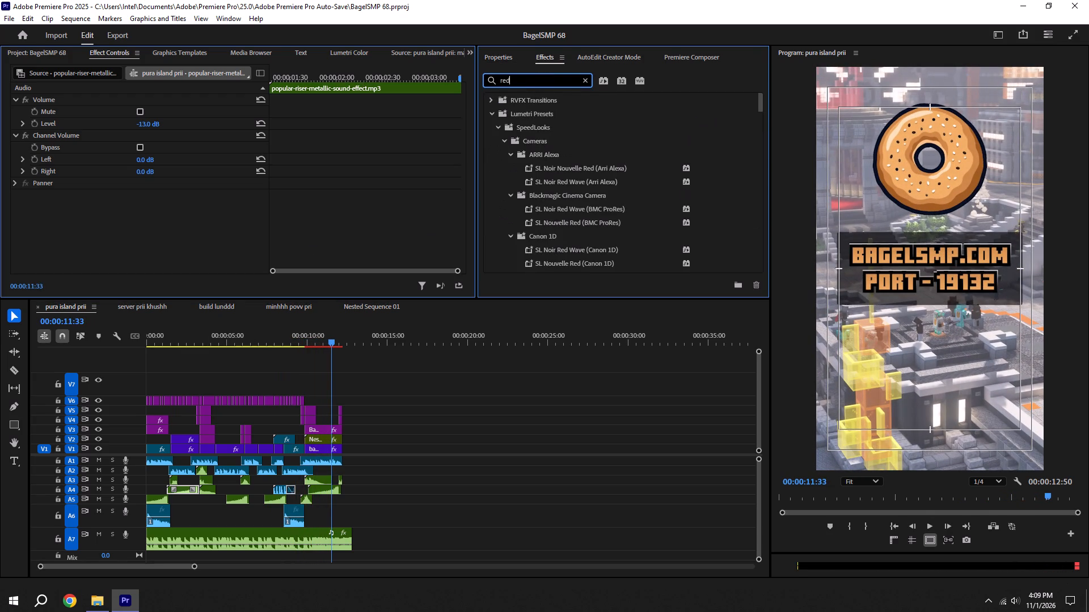
key(space)
text(flas)
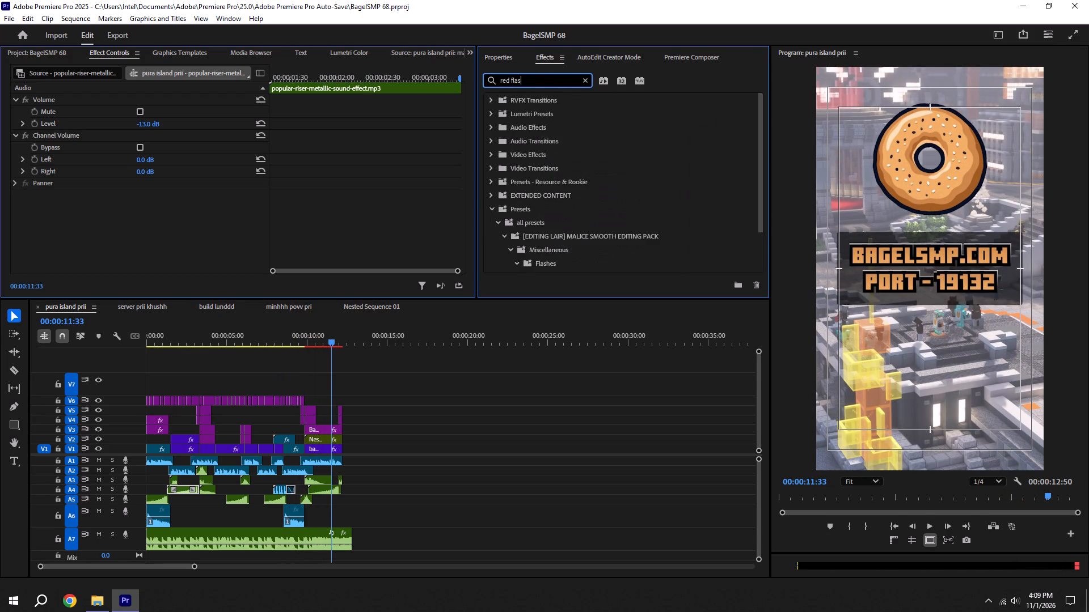
Duplicate the opening V3 adjustment layer over the last mace huttt clip at 00:00:08:34 on V3, shorten its end, and save.
alt+scroll(326, 533, up, 11)
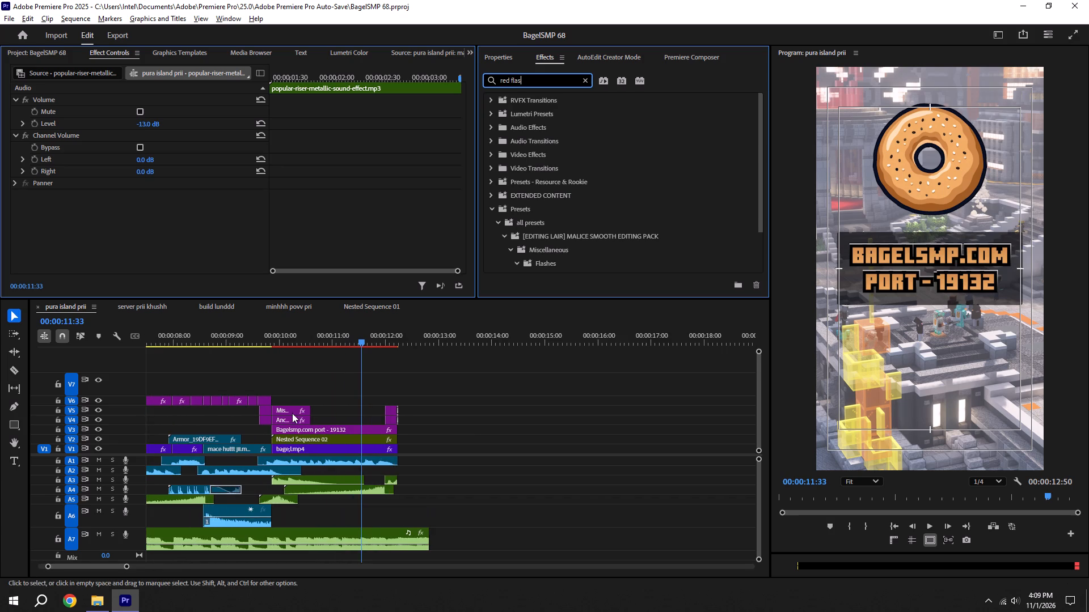
scroll(468, 330, up, 5)
shift+drag(309, 330, 293, 330)
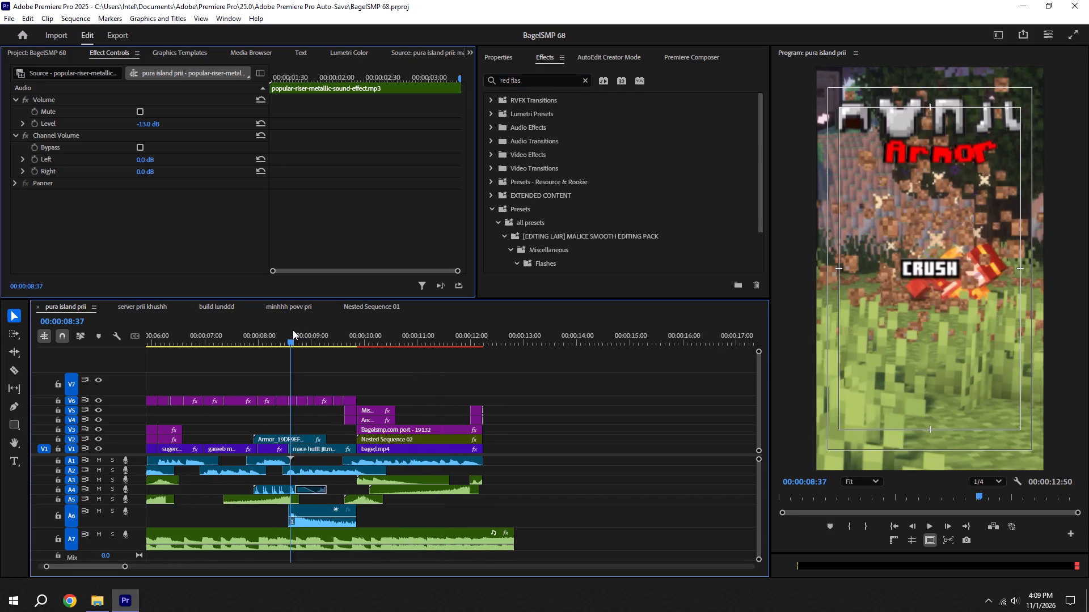
shift+drag(293, 330, 290, 330)
alt+scroll(290, 330, down, 6)
scroll(276, 456, up, 7)
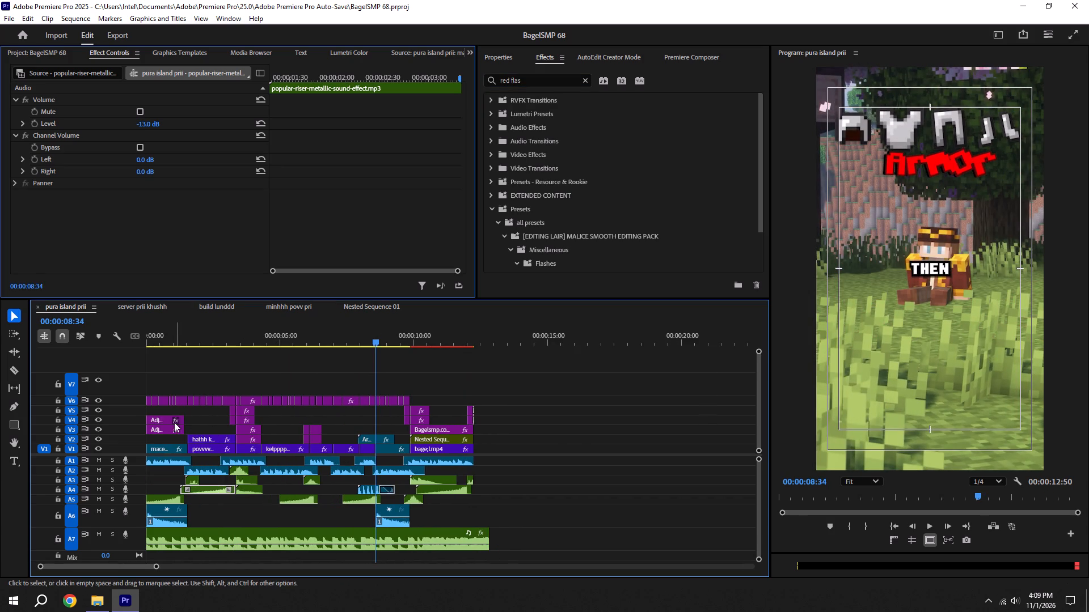
alt+drag(161, 427, 377, 430)
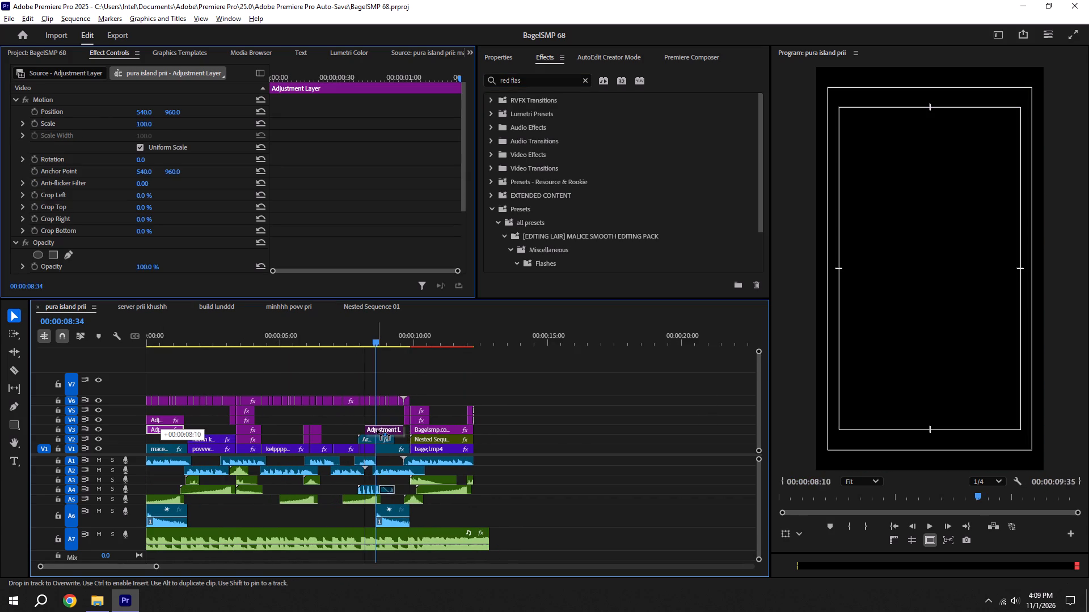
alt+drag(377, 430, 389, 392)
drag(419, 384, 409, 384)
drag(388, 384, 389, 433)
alt+scroll(387, 433, up, 5)
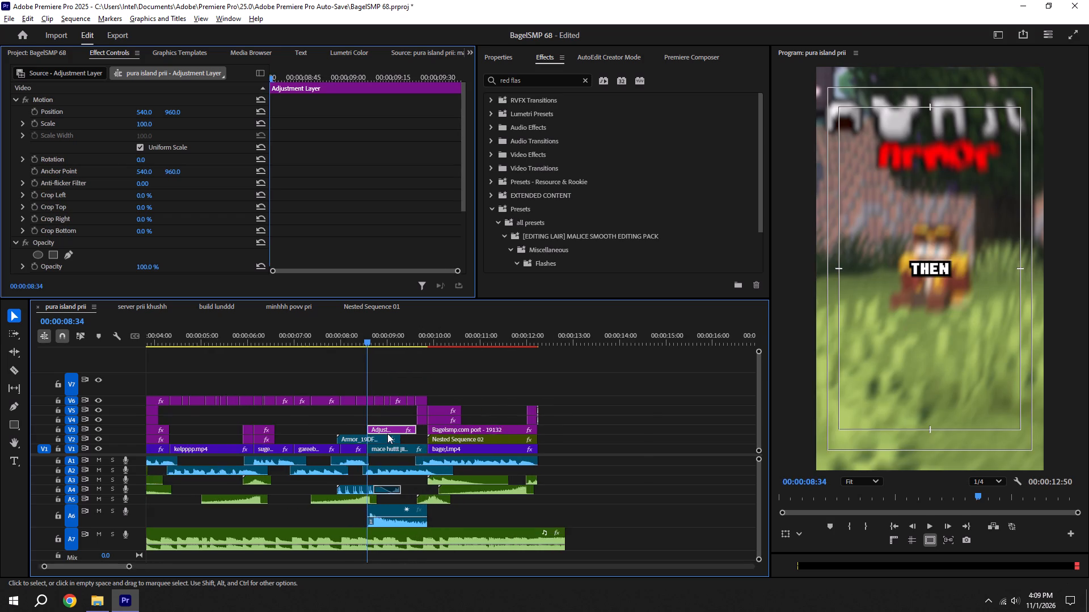
alt+scroll(387, 433, up, 5)
key(ctrl+s)
Review the new adjustment layer, replay the whole sequence from its start, and save the project.
key(space)
alt+scroll(392, 414, down, 4)
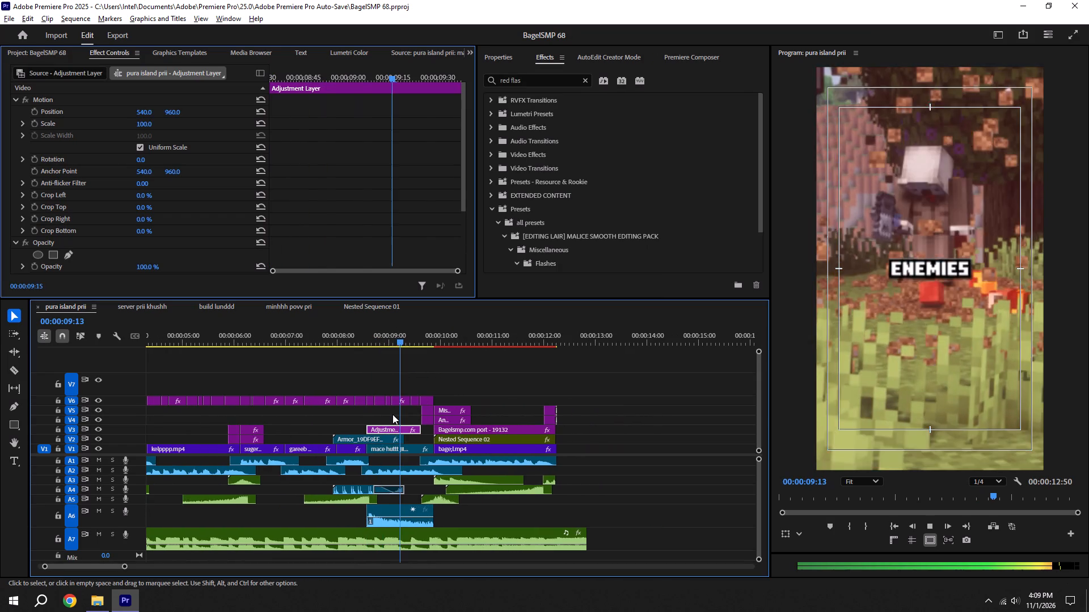
key(ctrl+s)
alt+scroll(497, 419, down, 5)
click(888, 525)
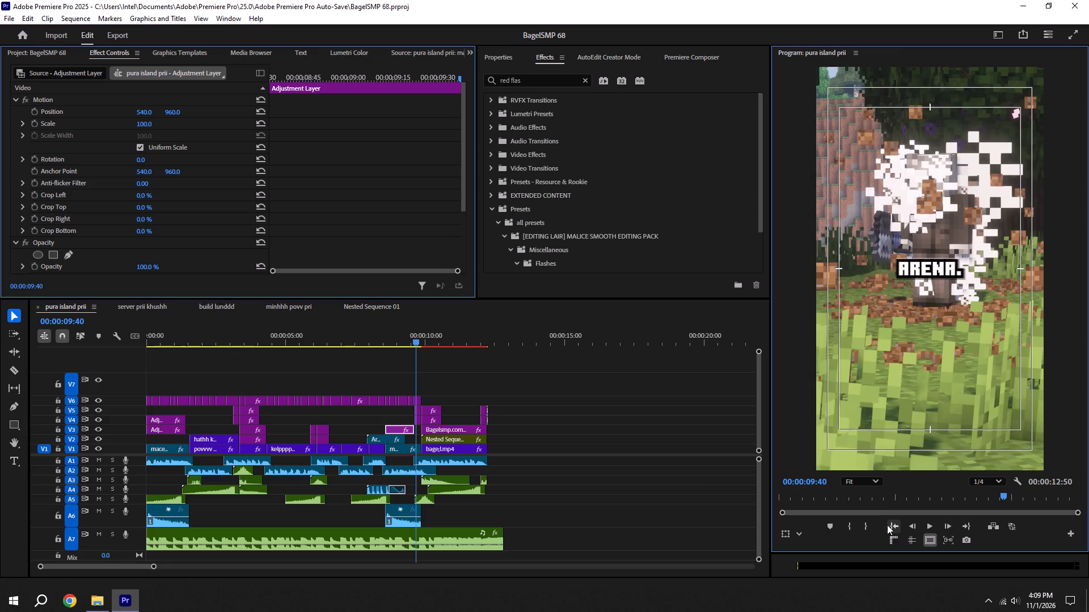
alt+scroll(757, 505, down, 6)
click(529, 430)
key(space)
click(525, 423)
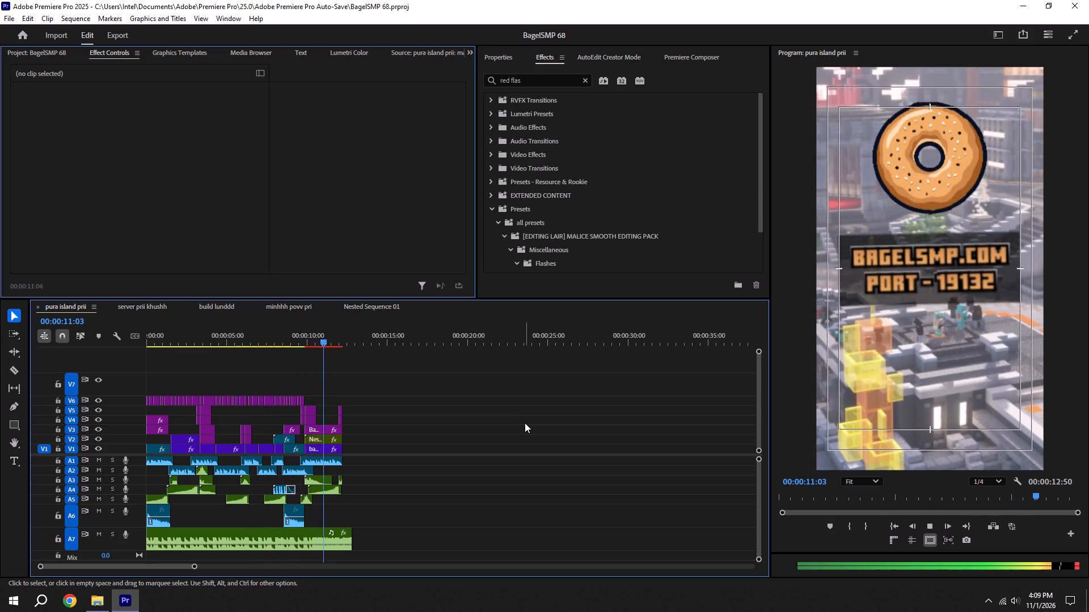
key(space)
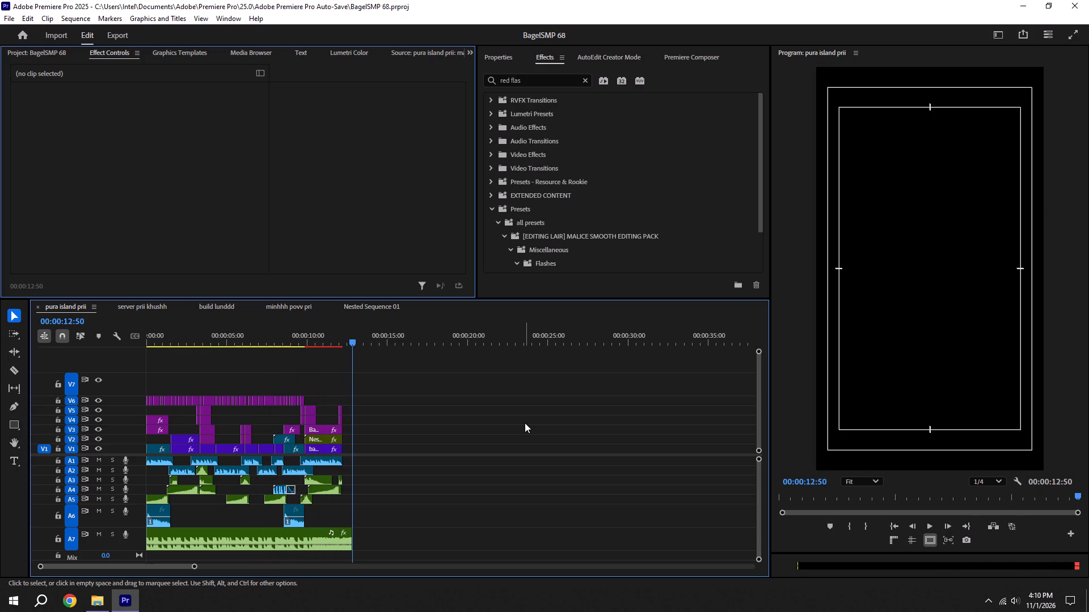
key(space)
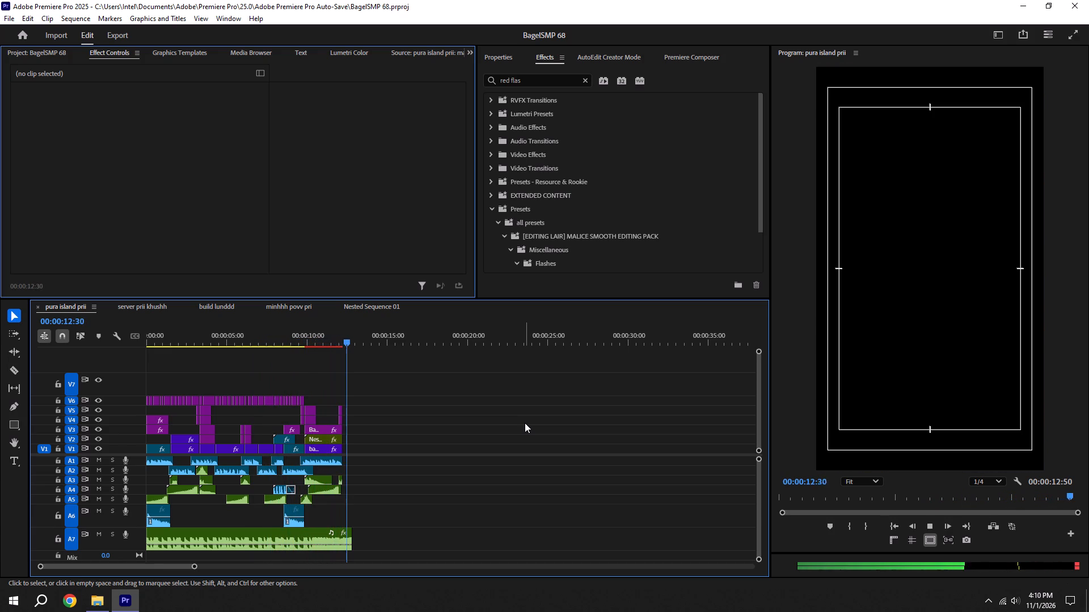
key(space)
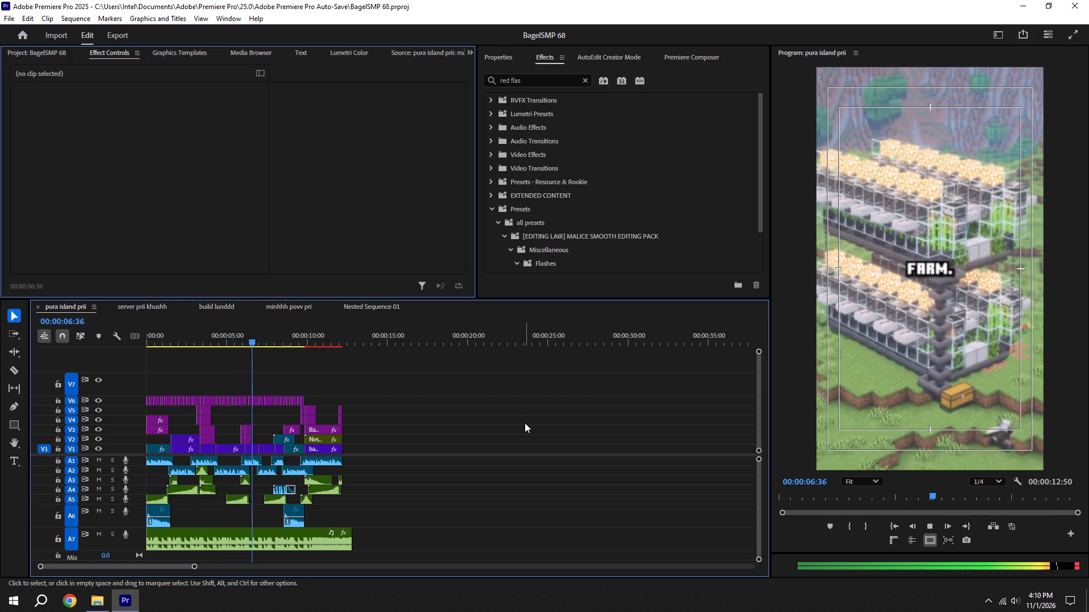
key(ctrl+s)
key(space)
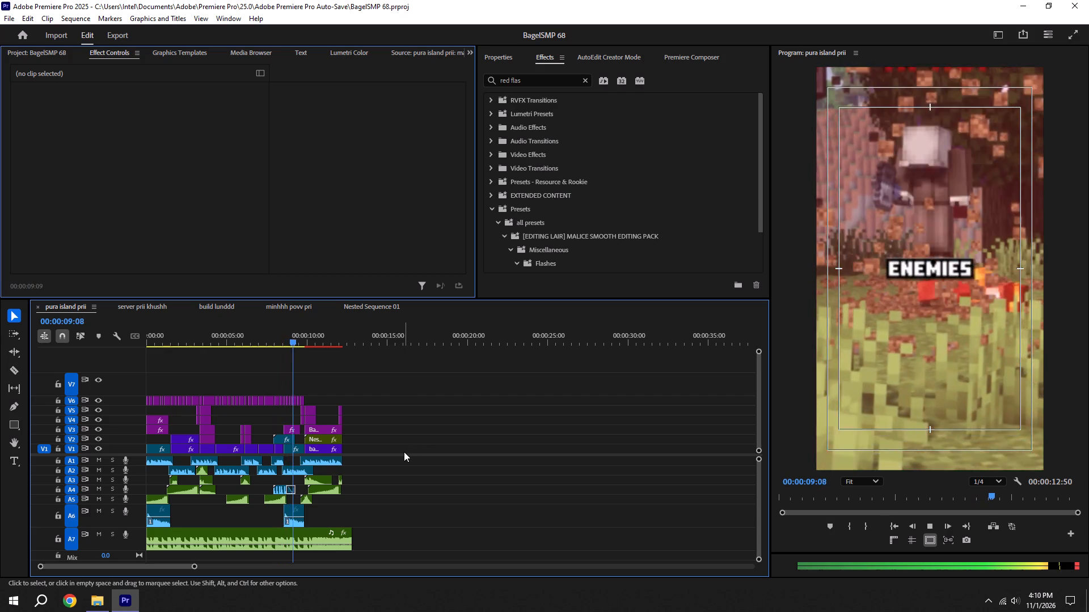
key(ctrl+s)
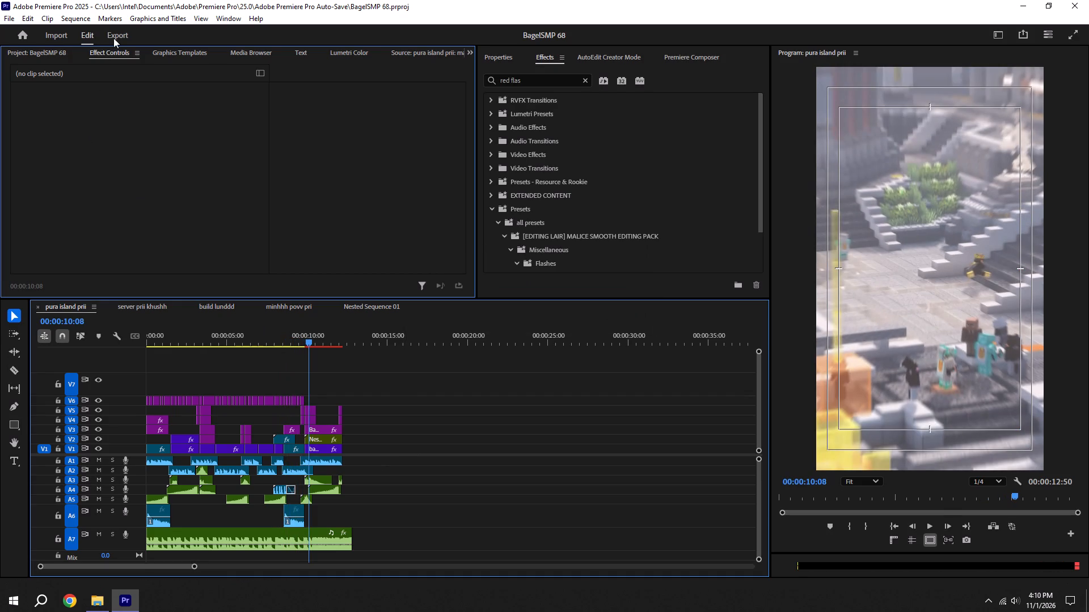
Open the export settings for the pura island prii sequence and name the output file "BagelSMp 68".
click(119, 35)
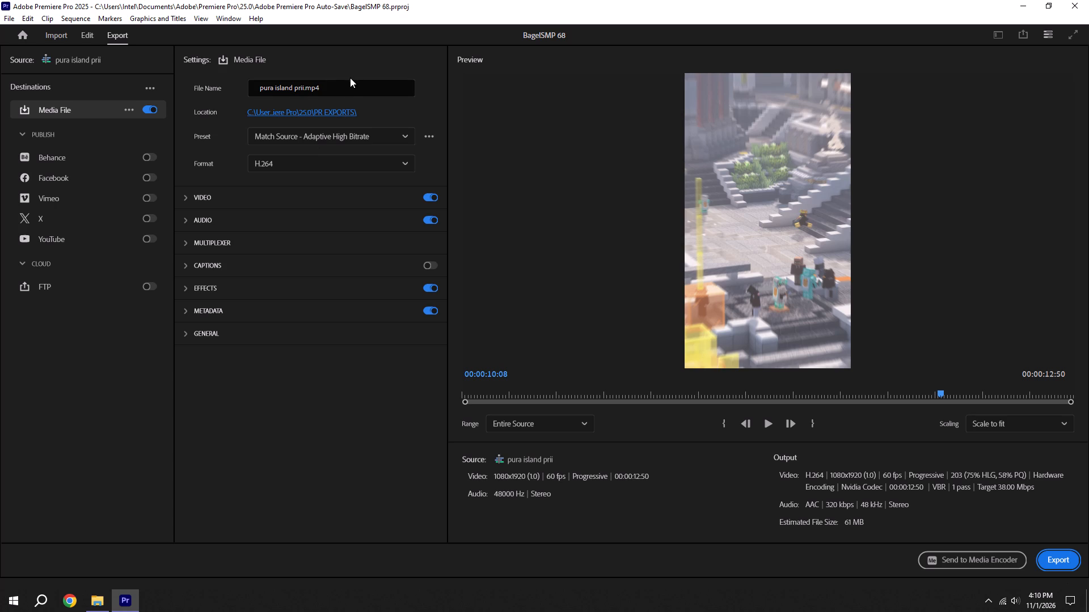
drag(345, 88, 183, 58)
key(BackSpace)
text(BagelSMp)
key(space)
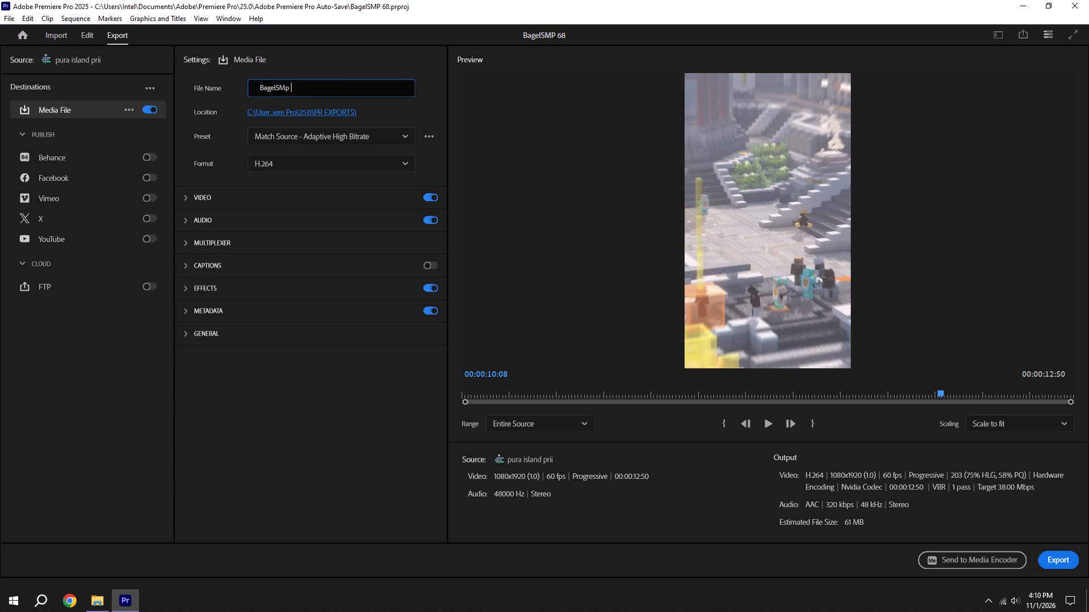
text(68)
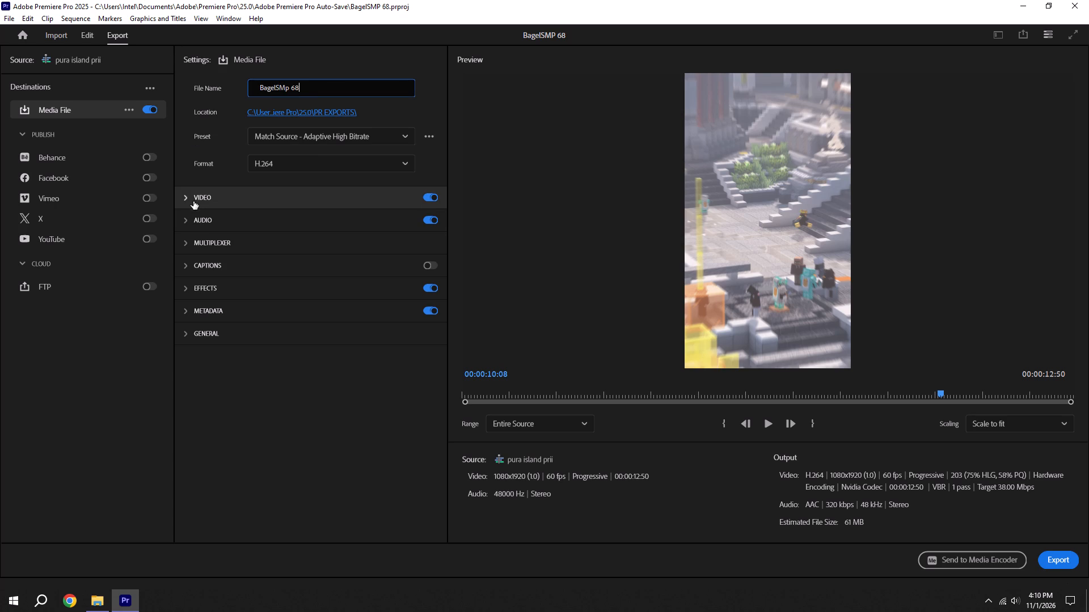
Enable rendering at maximum depth and maximum render quality in the video export settings.
click(193, 201)
click(202, 383)
scroll(202, 383, down, 7)
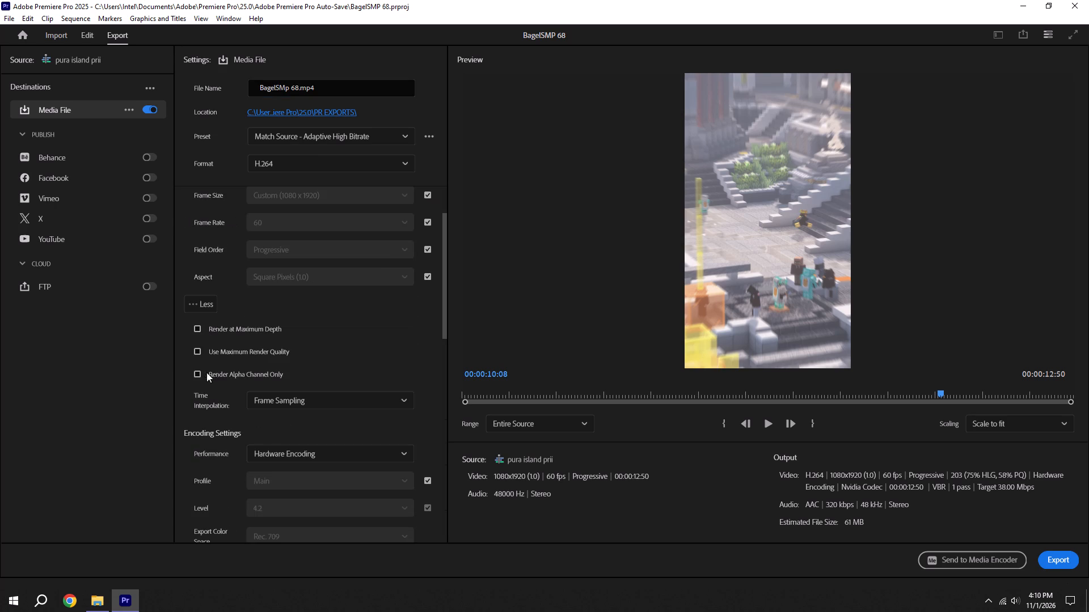
click(196, 330)
click(197, 355)
Raise the target bitrate in the VBR, 1 pass settings and start exporting the H.264 video.
scroll(204, 356, down, 14)
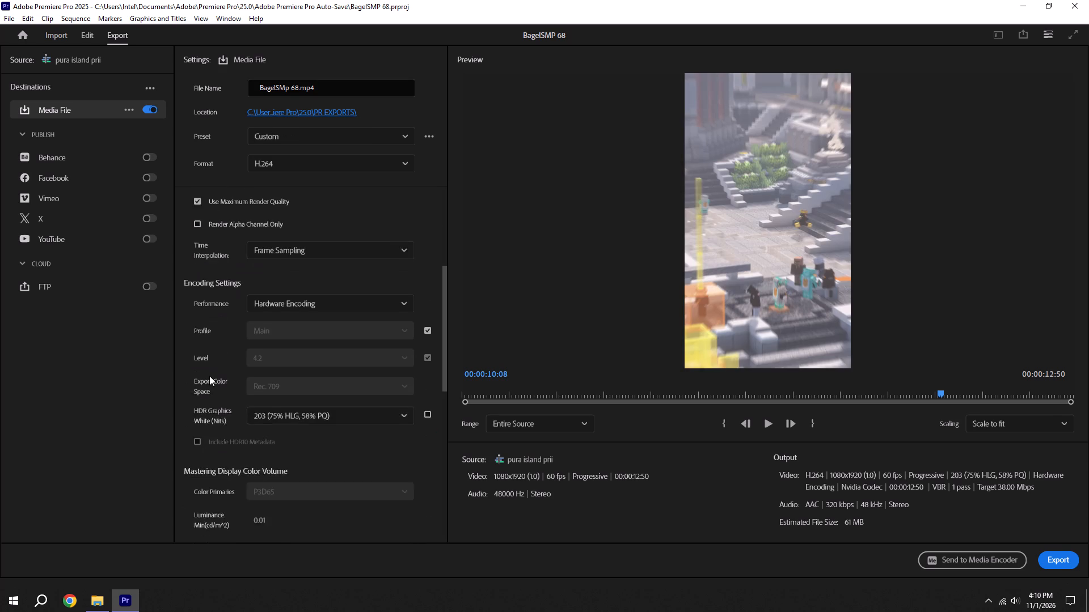
scroll(209, 376, down, 20)
scroll(209, 376, down, 3)
drag(358, 467, 613, 502)
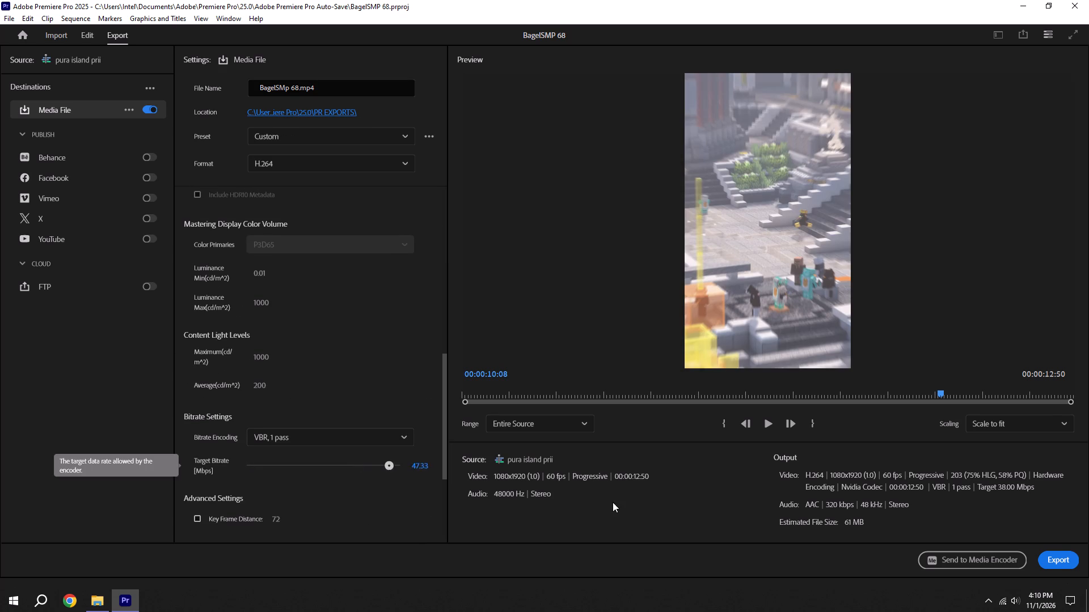
drag(613, 502, 717, 522)
click(1071, 567)
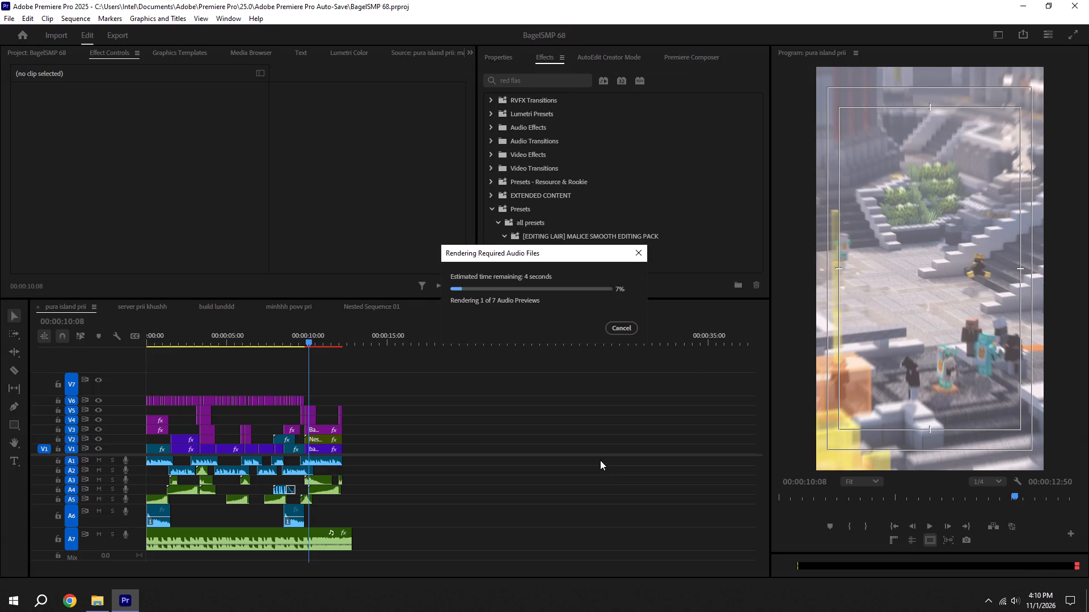
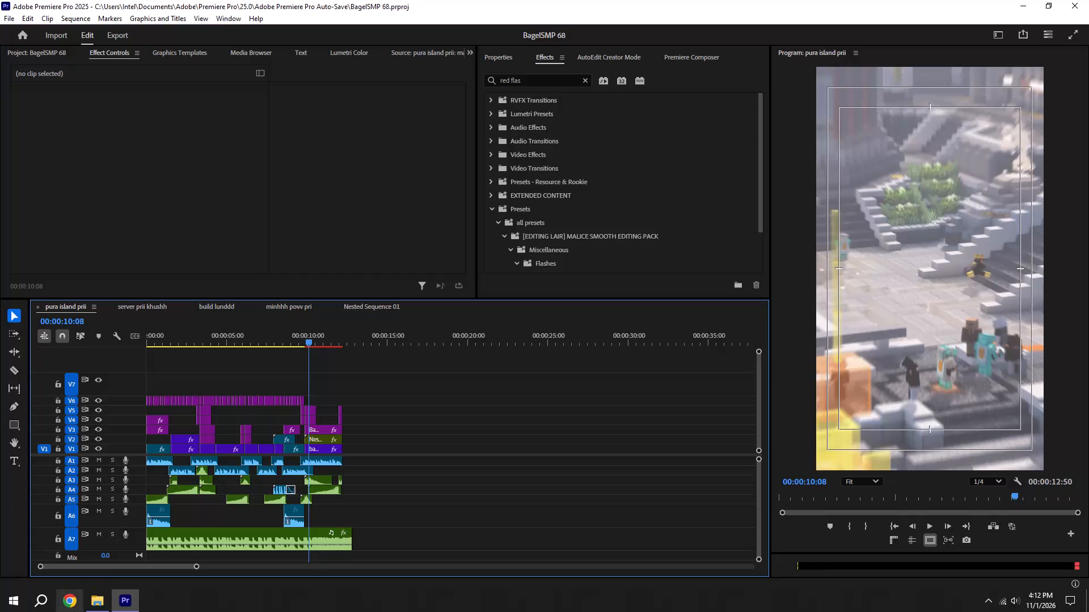
Switch to Google Chrome and open the Google Drive home page.
click(74, 611)
click(478, 406)
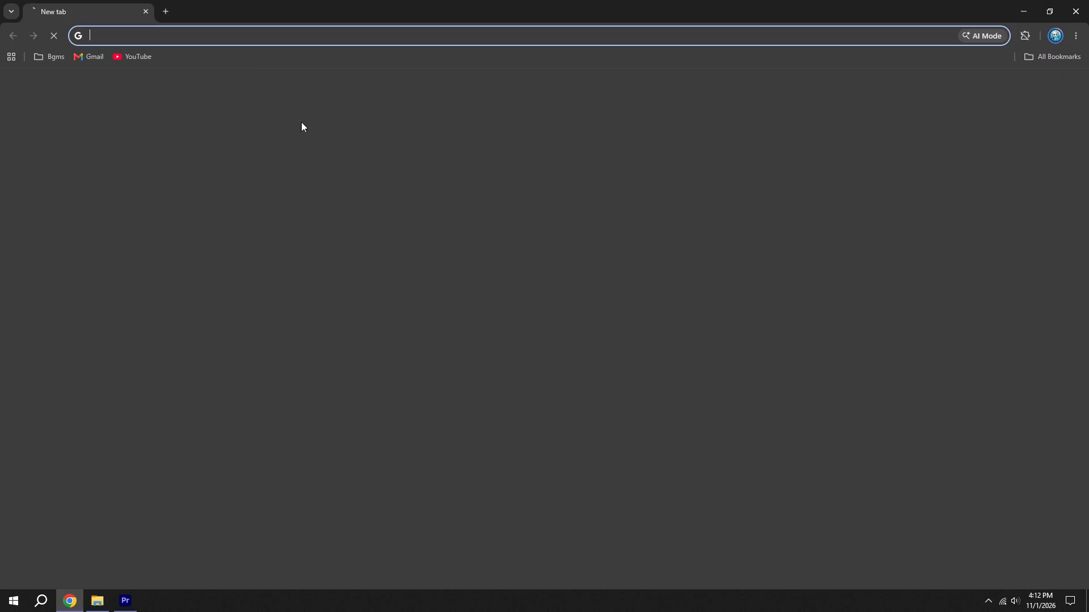
click(258, 35)
text(dr)
click(263, 35)
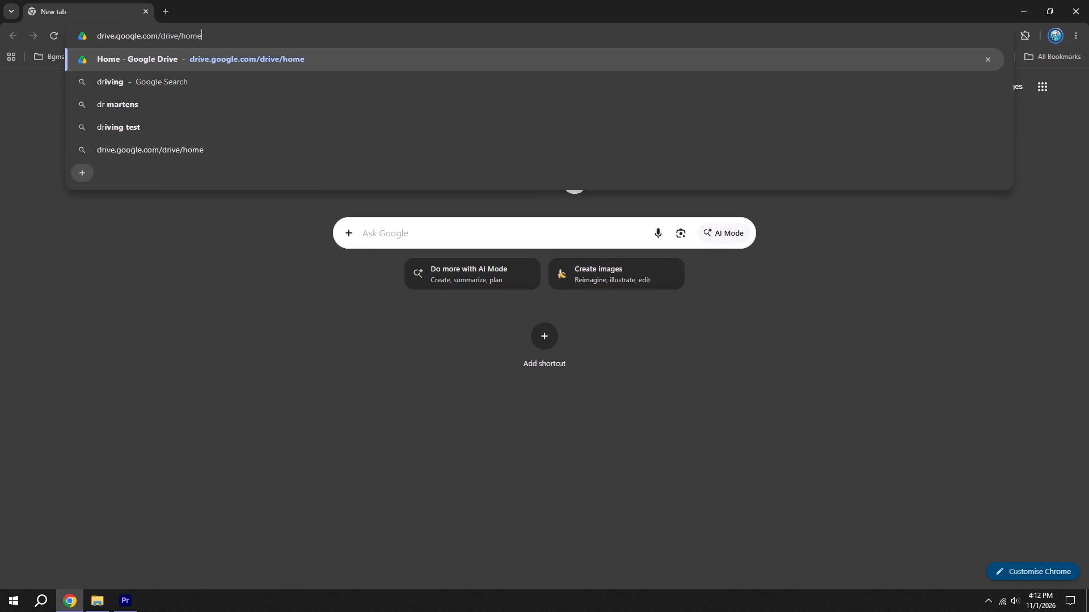
key(Return)
In a File Explorer window, open the PR EXPORTS folder under Documents, Adobe, Premiere Pro, 25.0.
click(88, 610)
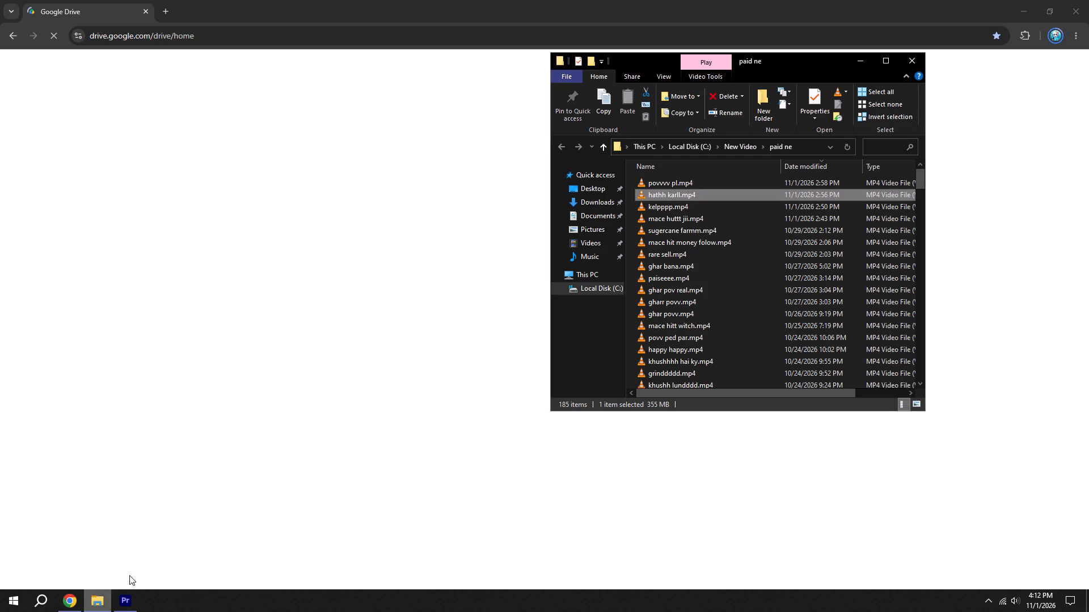
drag(356, 287, 346, 292)
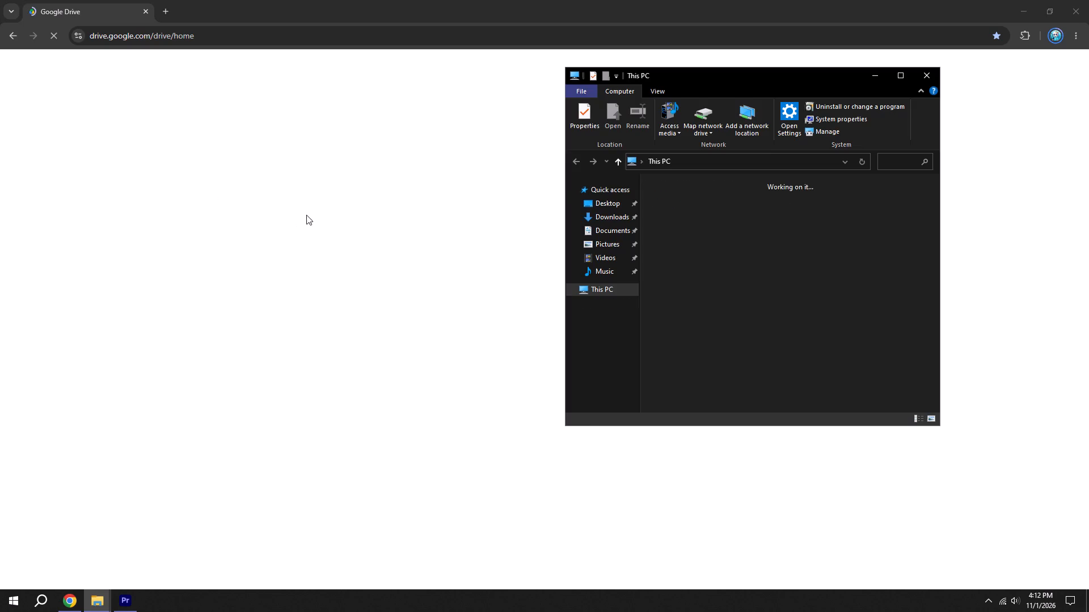
click(609, 235)
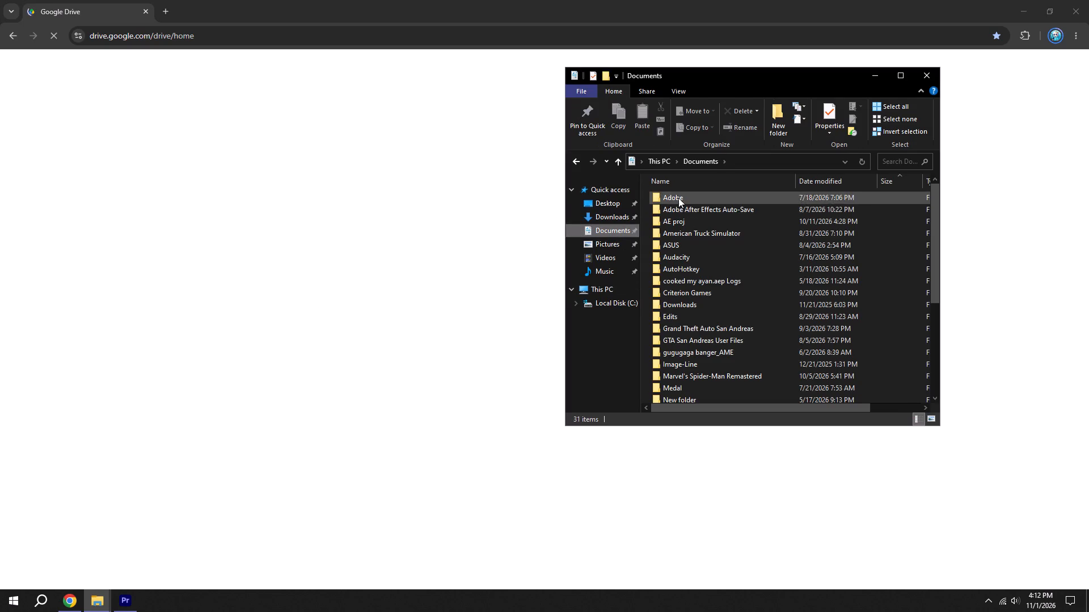
double_click(678, 197)
double_click(683, 255)
double_click(678, 194)
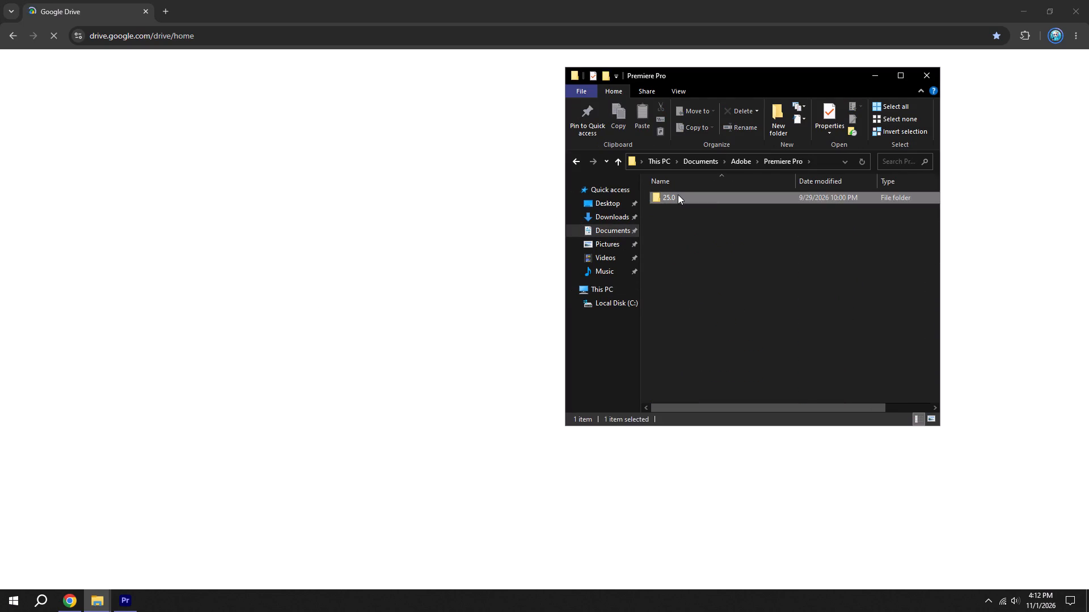
click(696, 226)
double_click(693, 235)
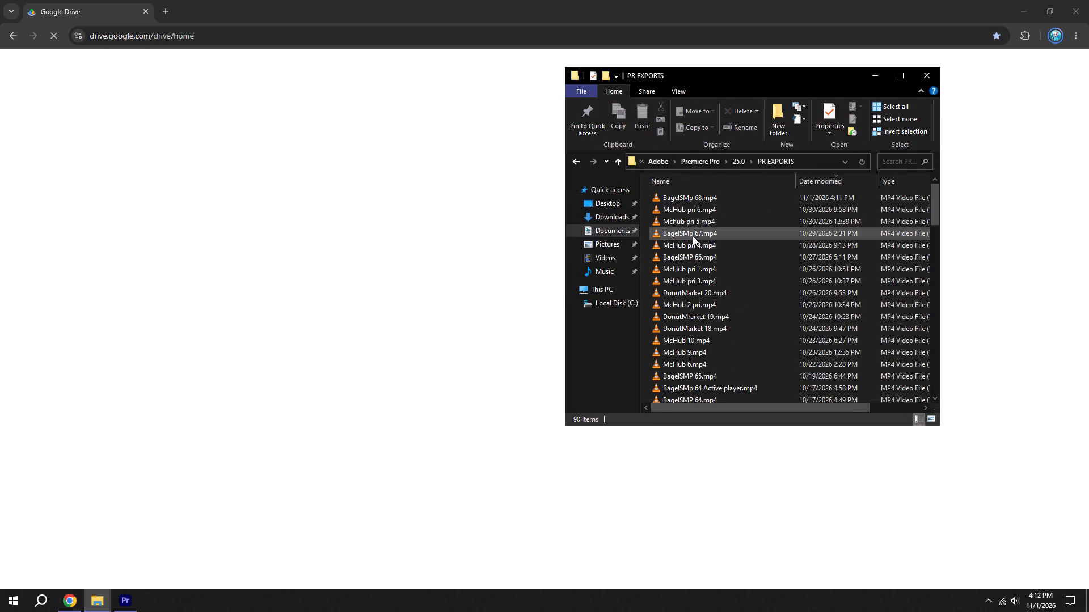
Upload BagelSMp 68.mp4 from the PR EXPORTS folder to Google Drive.
click(229, 240)
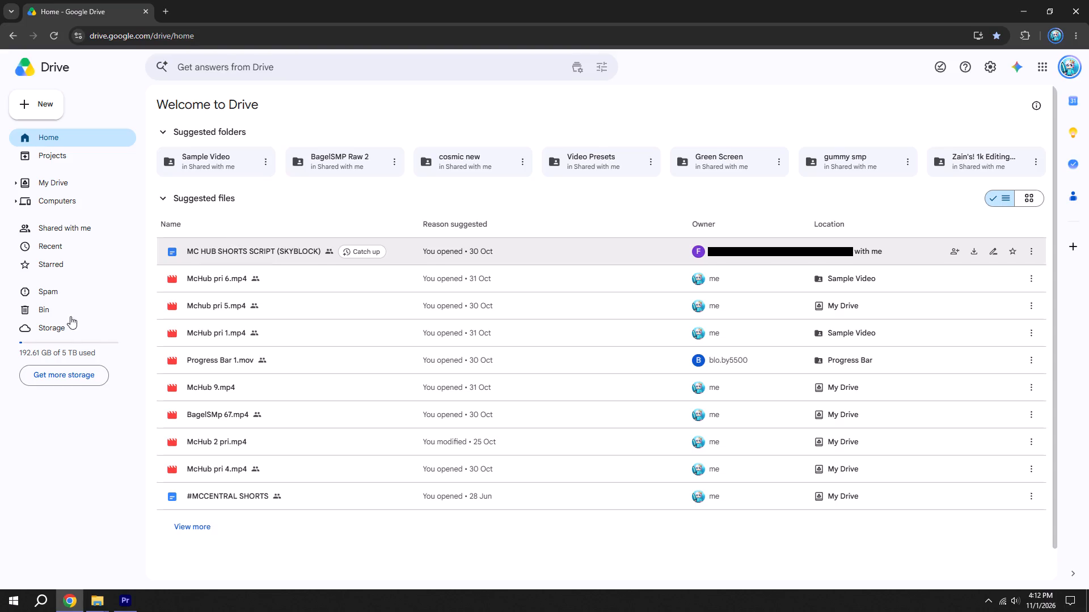
click(105, 606)
click(128, 561)
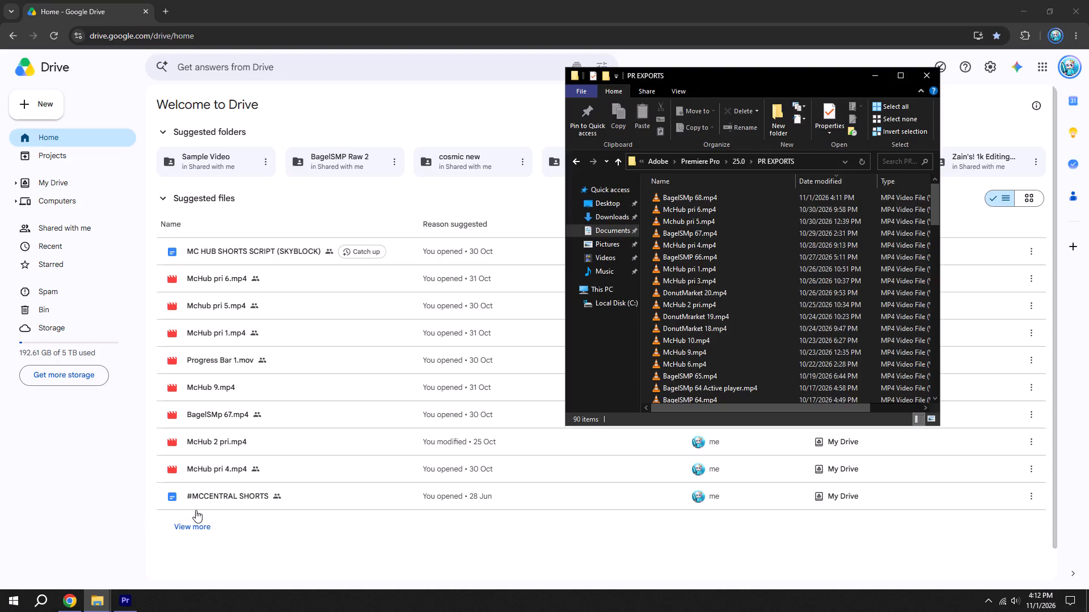
drag(692, 198, 430, 292)
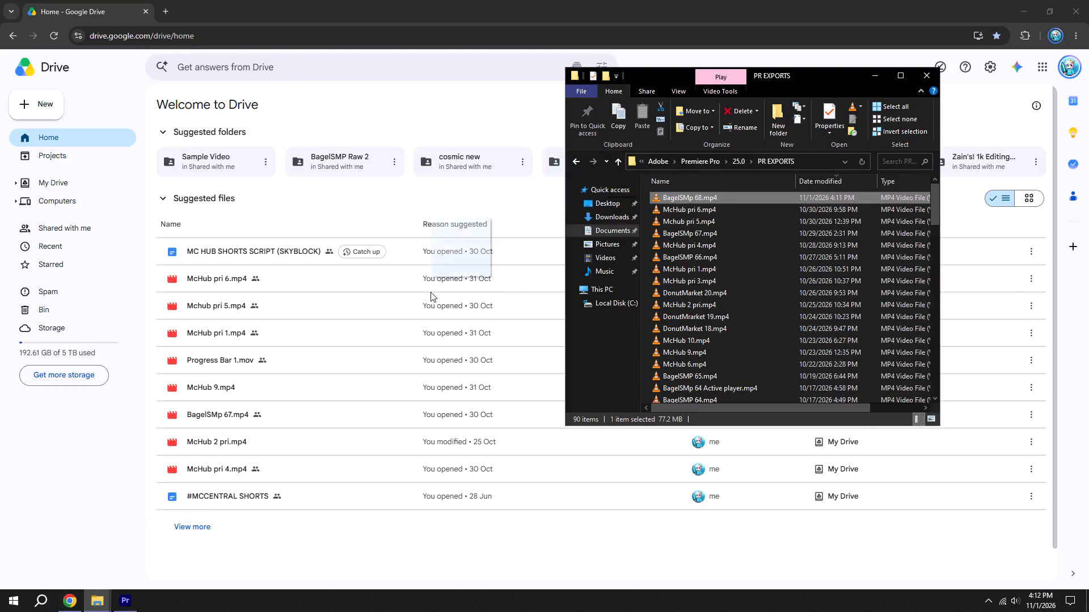
drag(430, 292, 399, 345)
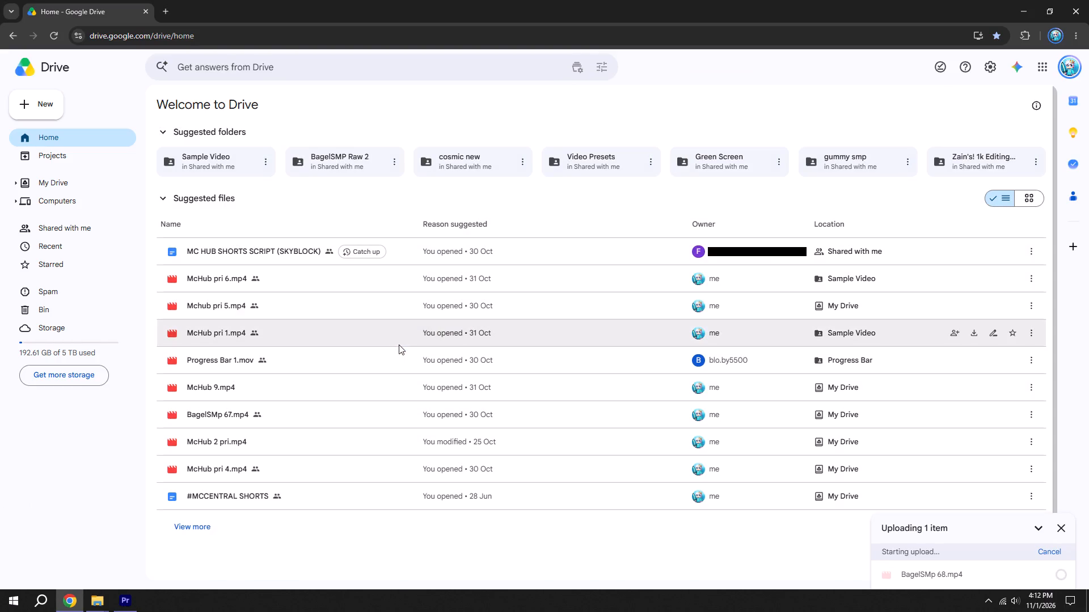
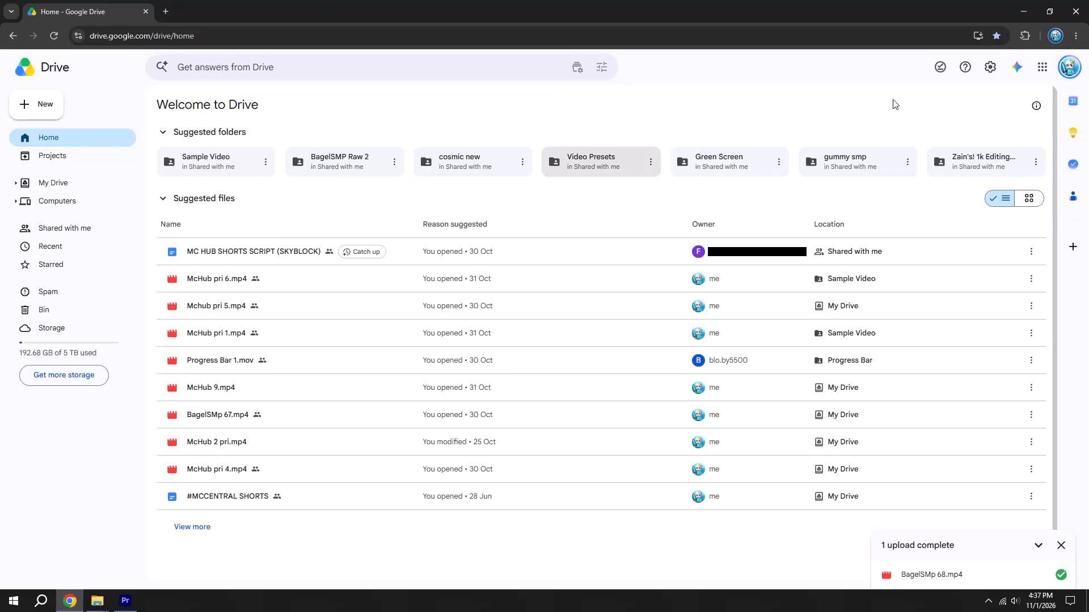
Close the Google Chrome window with Google Drive and both open File Explorer windows.
click(1088, 0)
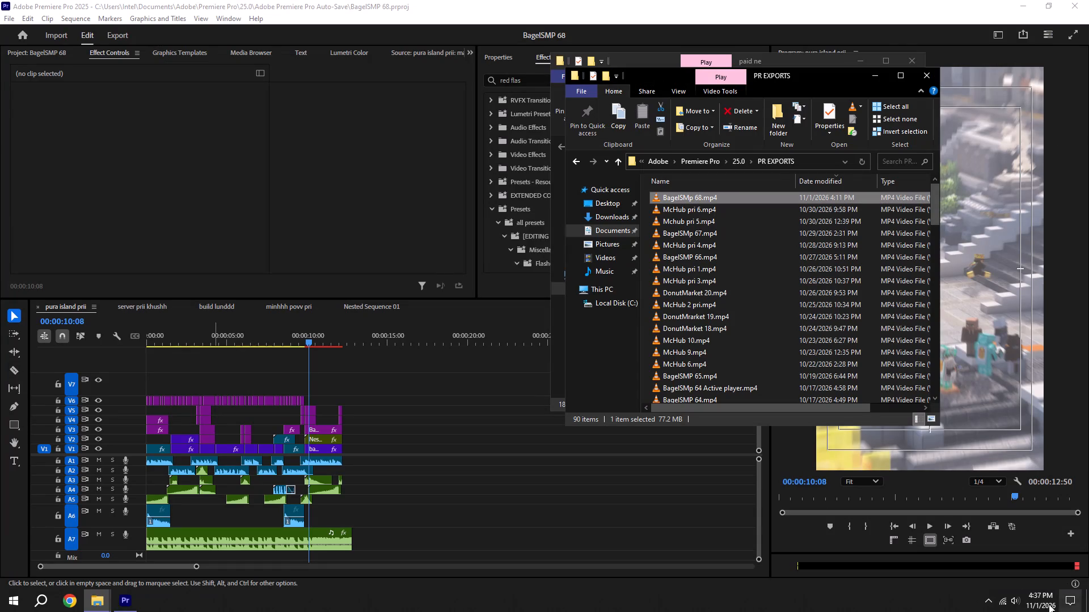
click(915, 71)
click(912, 66)
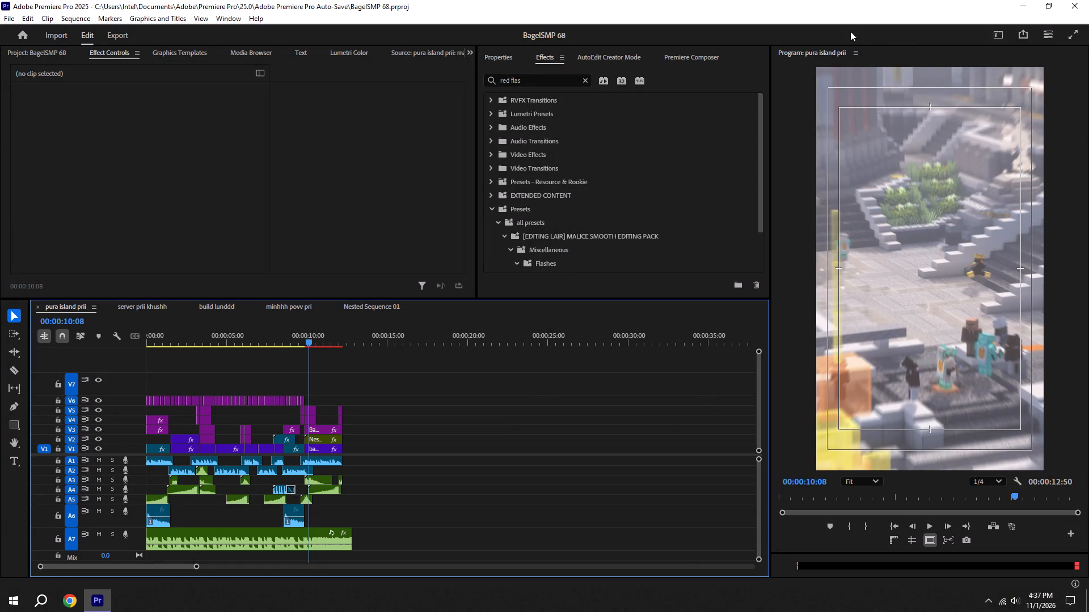
Save the BagelSMP 68 project in Premiere Pro and close the application.
key(ctrl+s)
click(1088, 0)
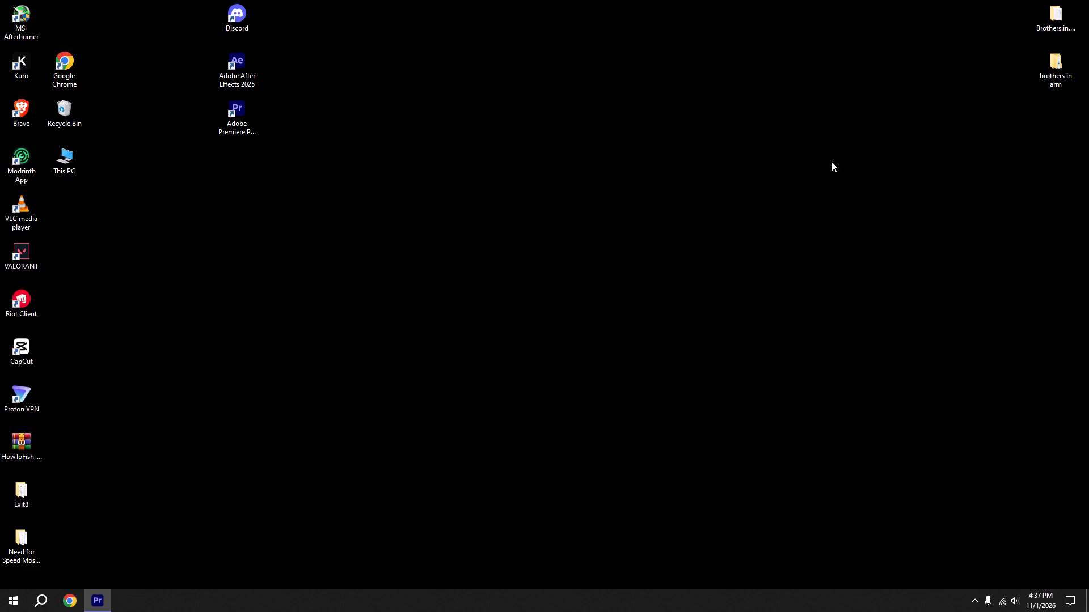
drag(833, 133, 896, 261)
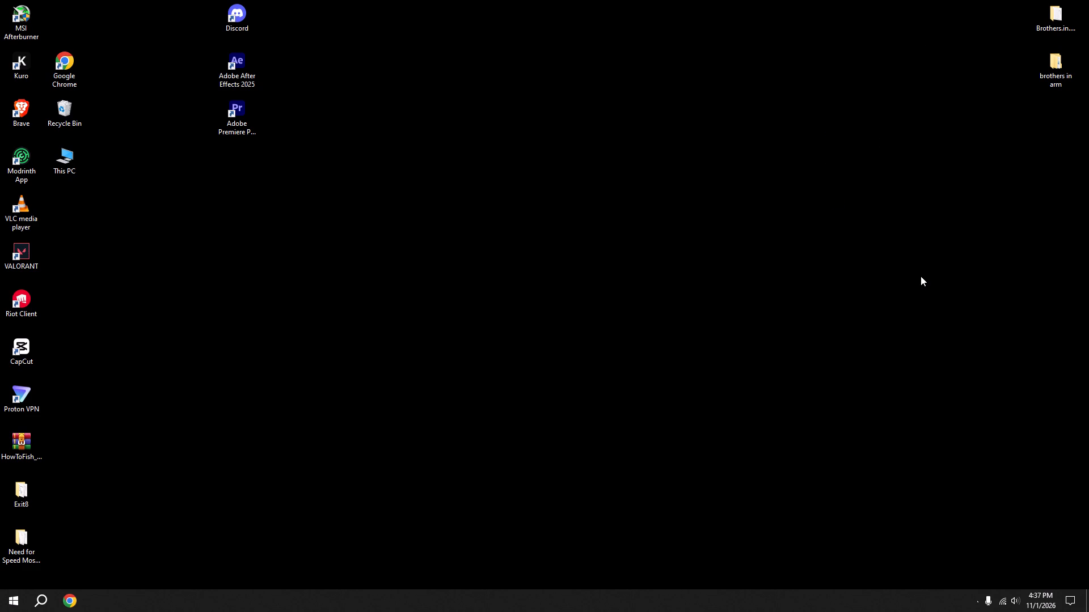